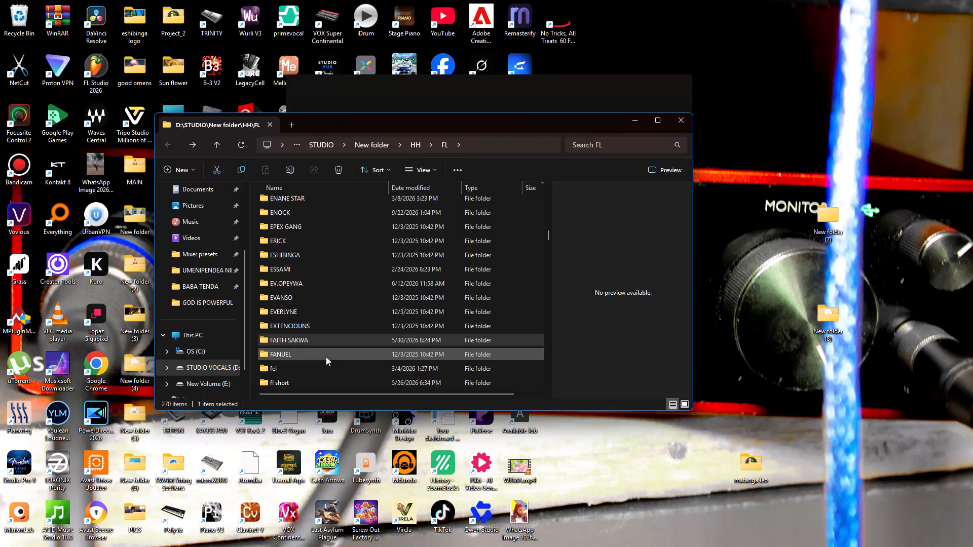
# Open the ESHINUTSA.flp project from the ESHINUTSA subfolder of the FANUEL folder.
pyautogui.doubleClick(326, 354)
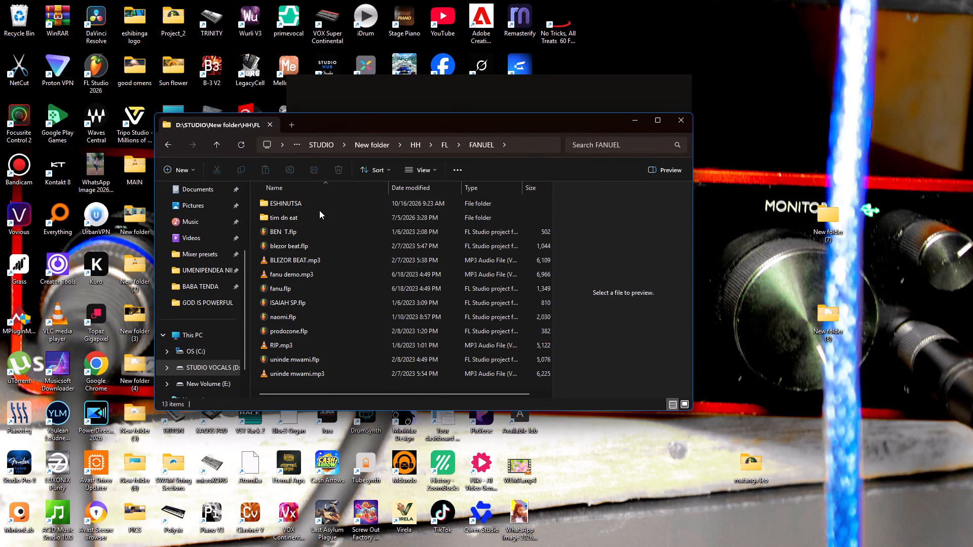
pyautogui.doubleClick(319, 205)
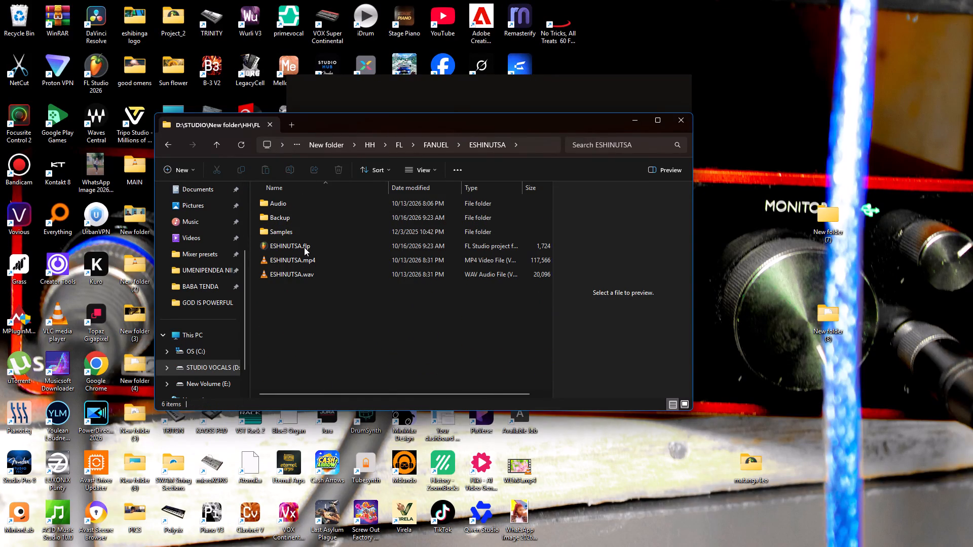
pyautogui.doubleClick(304, 247)
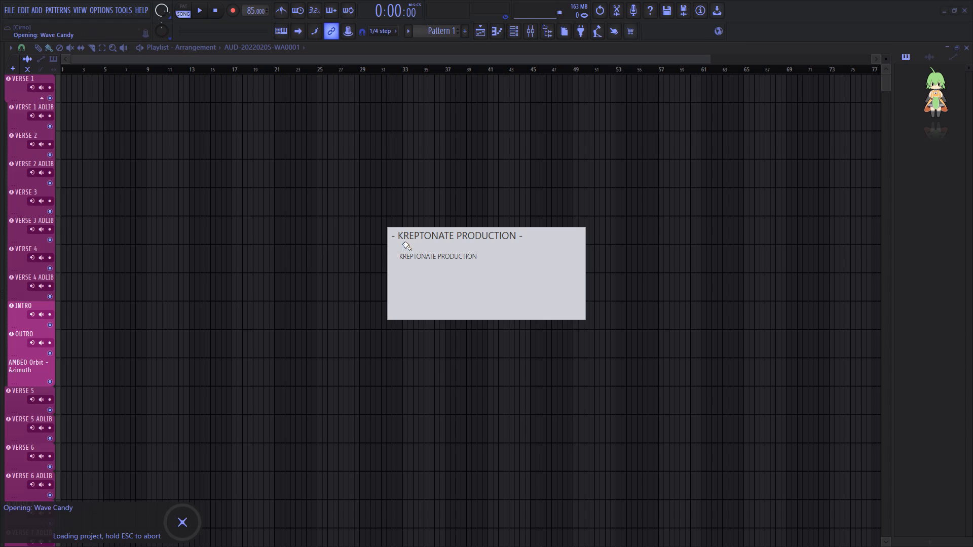
pyautogui.click(509, 339)
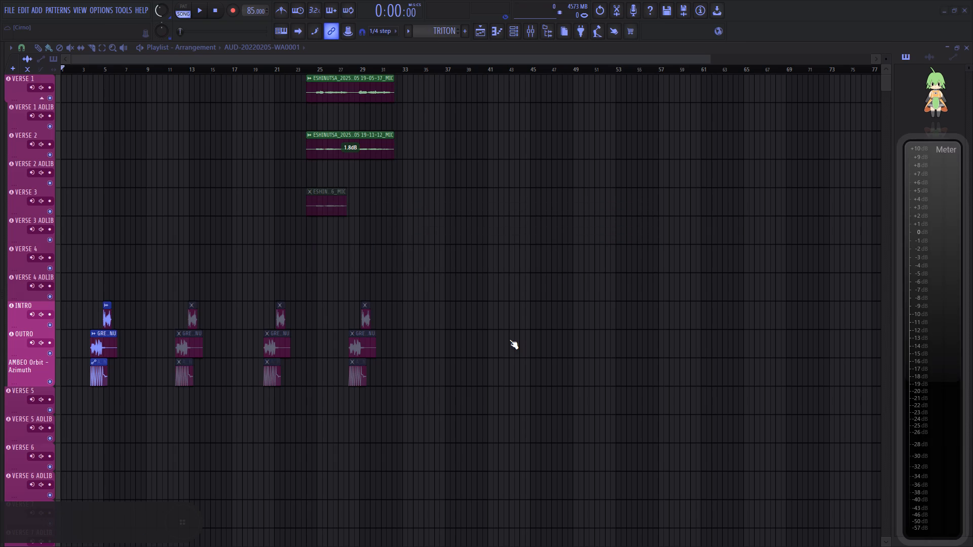
# Play the song from the start while looking over the vocal, chorus and instrument tracks and the master mixer channel.
pyautogui.click(203, 15)
pyautogui.scroll(-7, 216, 172)
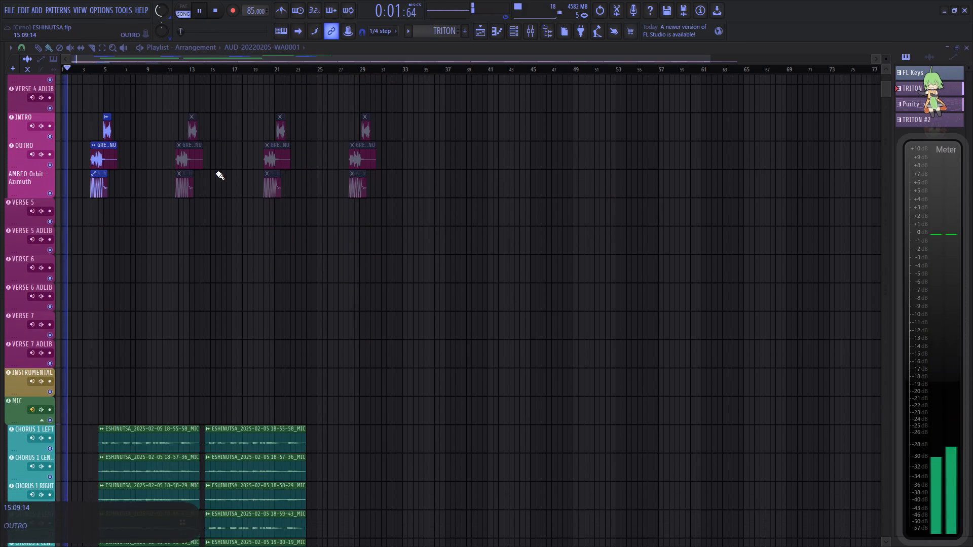
pyautogui.press('space')
pyautogui.press('space')
pyautogui.scroll(-5, 293, 432)
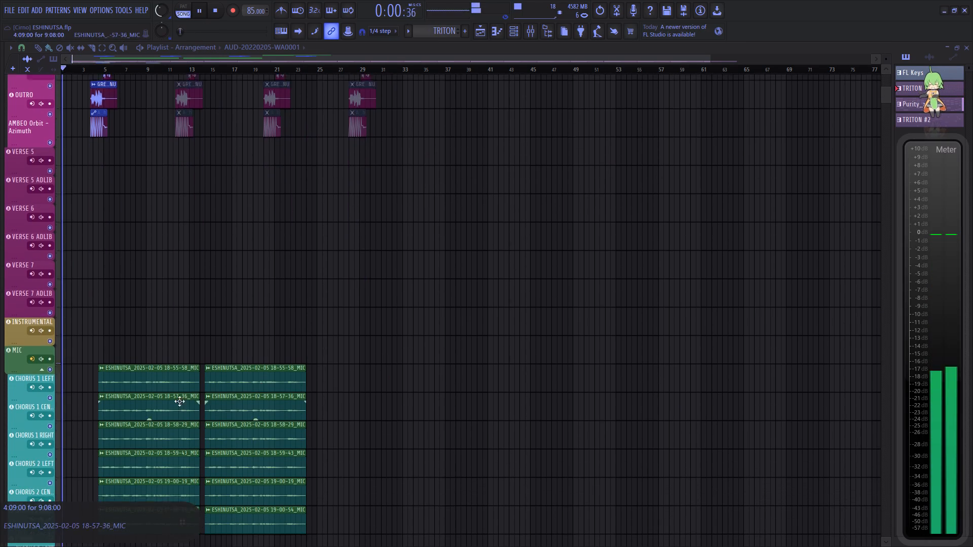
pyautogui.scroll(-7, 179, 401)
pyautogui.scroll(-16, 181, 393)
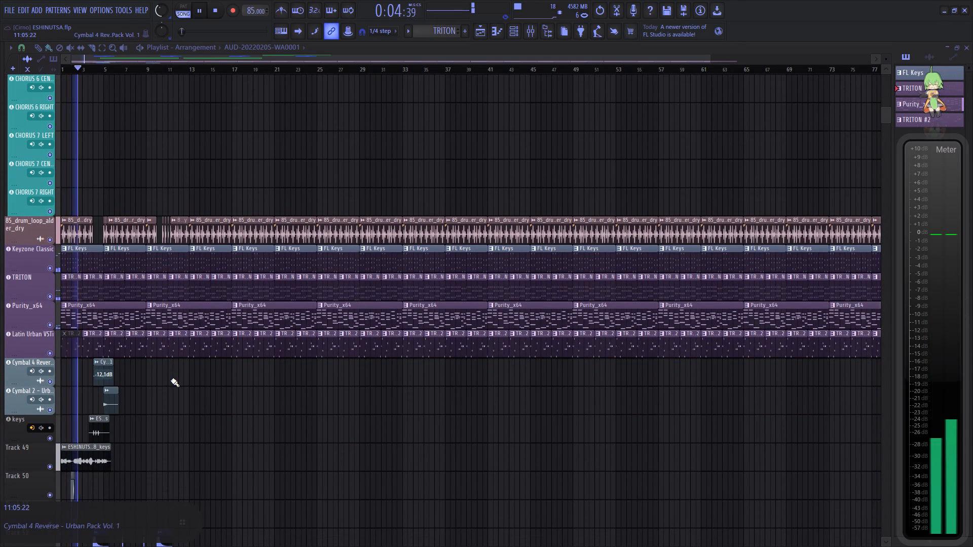
pyautogui.scroll(5, 94, 69)
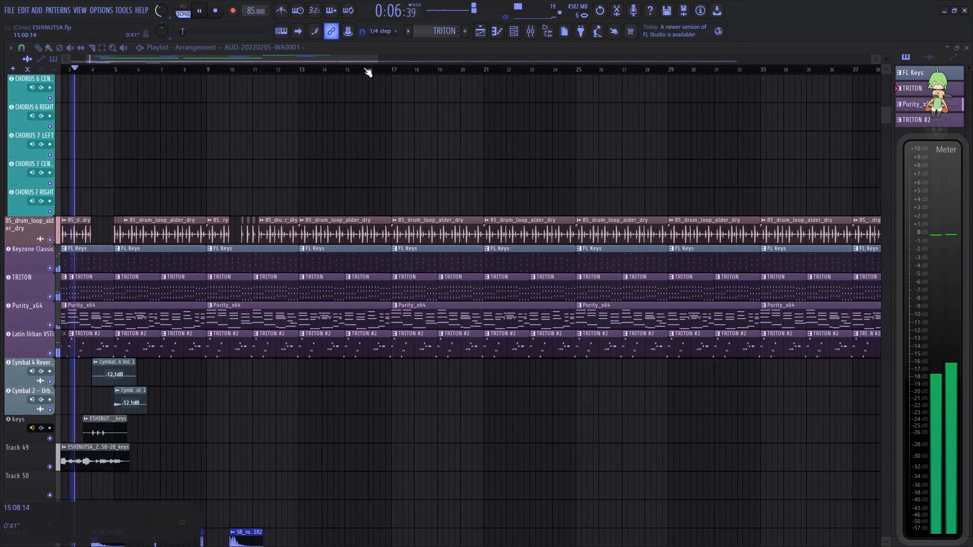
pyautogui.click(537, 31)
pyautogui.scroll(-4, 484, 194)
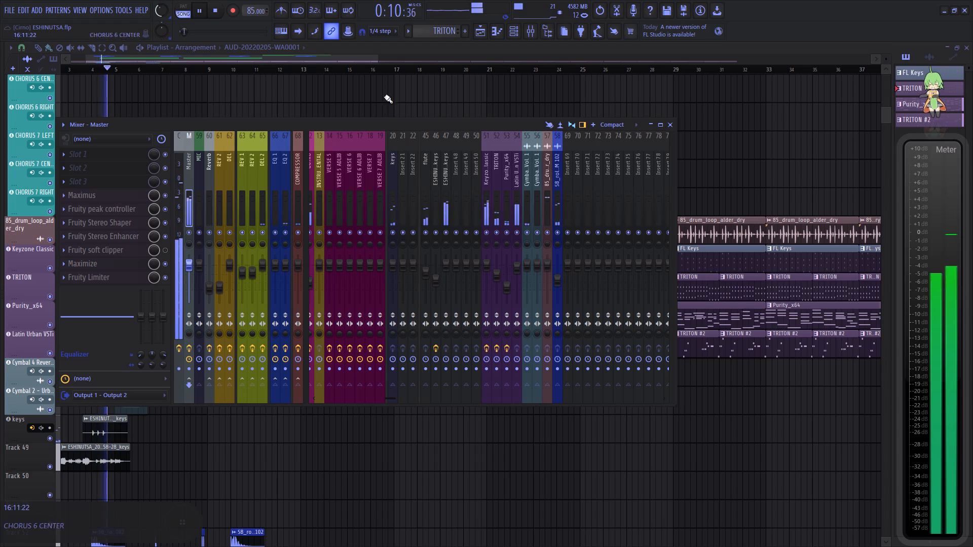
pyautogui.click(375, 49)
# Mute the INTRO track's clip near bar 5 in the playlist.
pyautogui.scroll(20, 249, 191)
pyautogui.scroll(6, 249, 191)
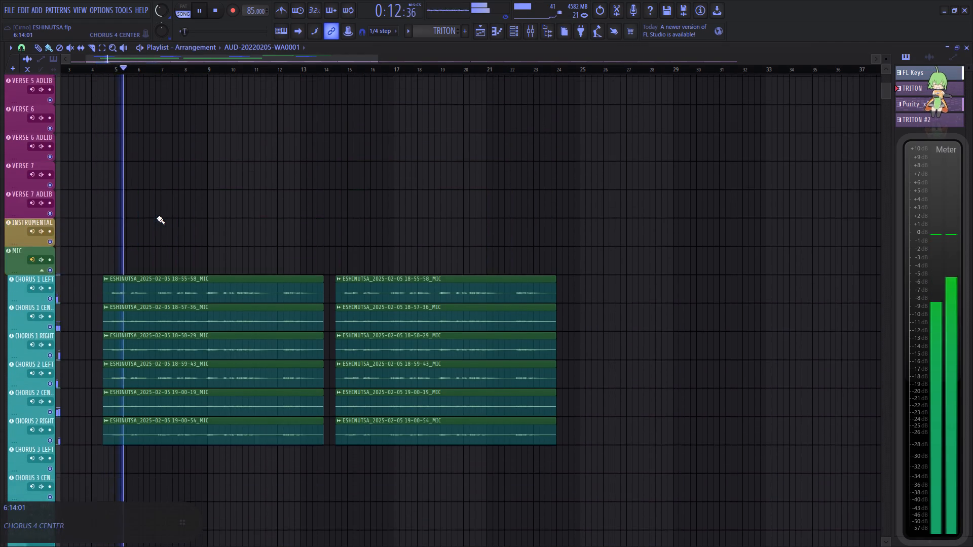
pyautogui.scroll(7, 157, 217)
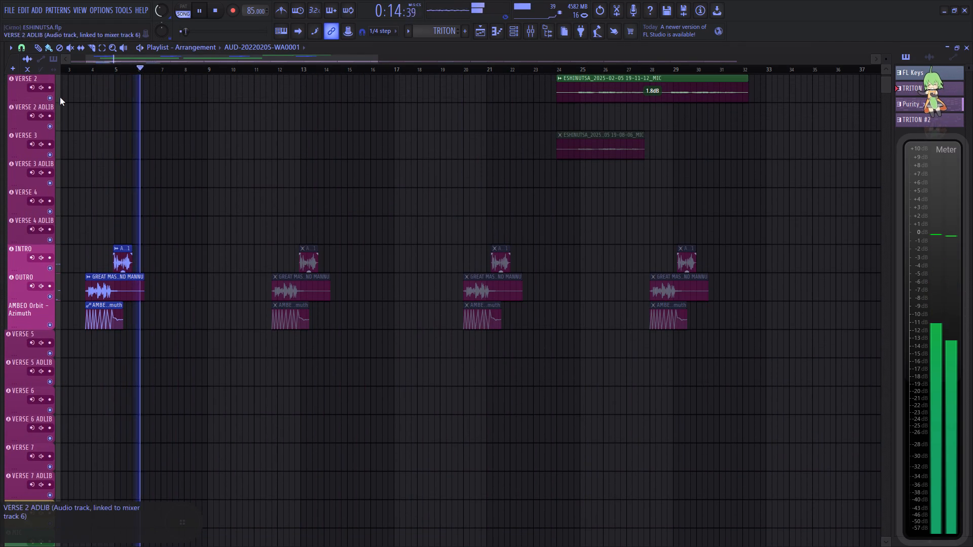
pyautogui.click(71, 47)
pyautogui.moveTo(125, 262); pyautogui.dragTo(115, 252)
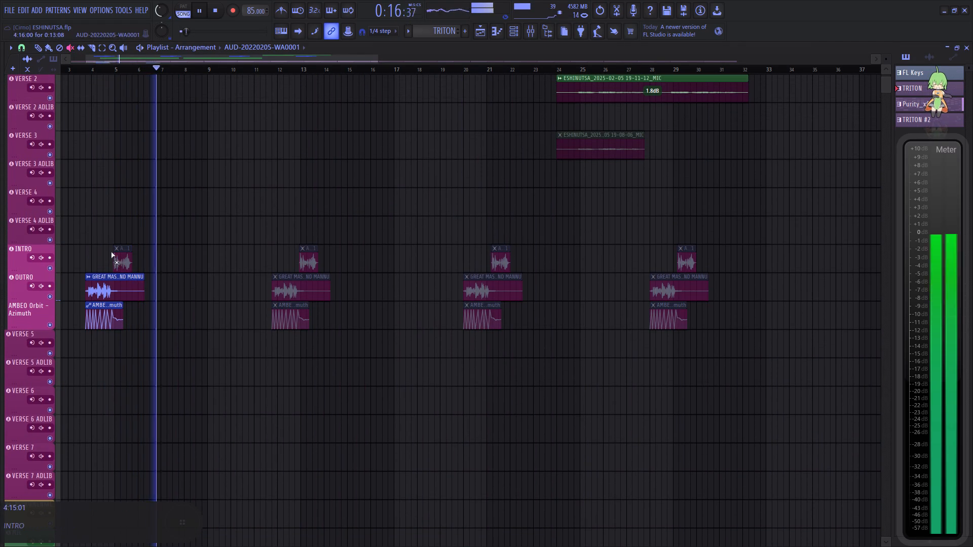
pyautogui.click(52, 48)
# Load the RBass Stereo effect into slot 1 of the Latin Urban VSTi mixer channel and close its window.
pyautogui.scroll(-19, 386, 260)
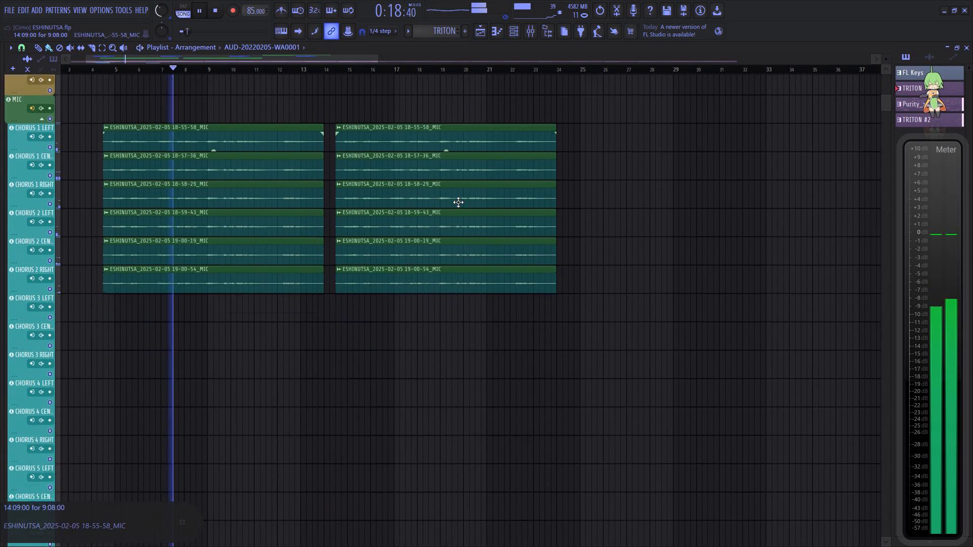
pyautogui.scroll(-19, 458, 202)
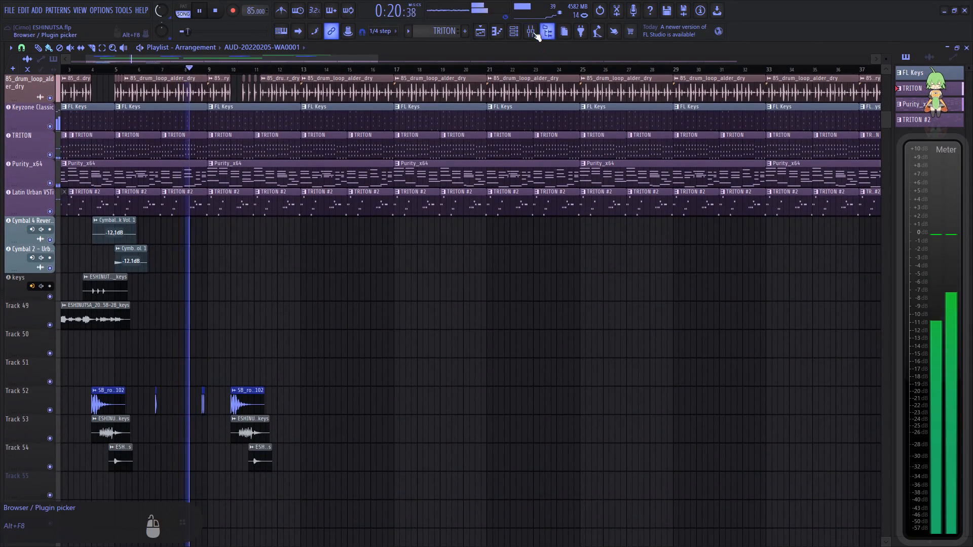
pyautogui.click(531, 32)
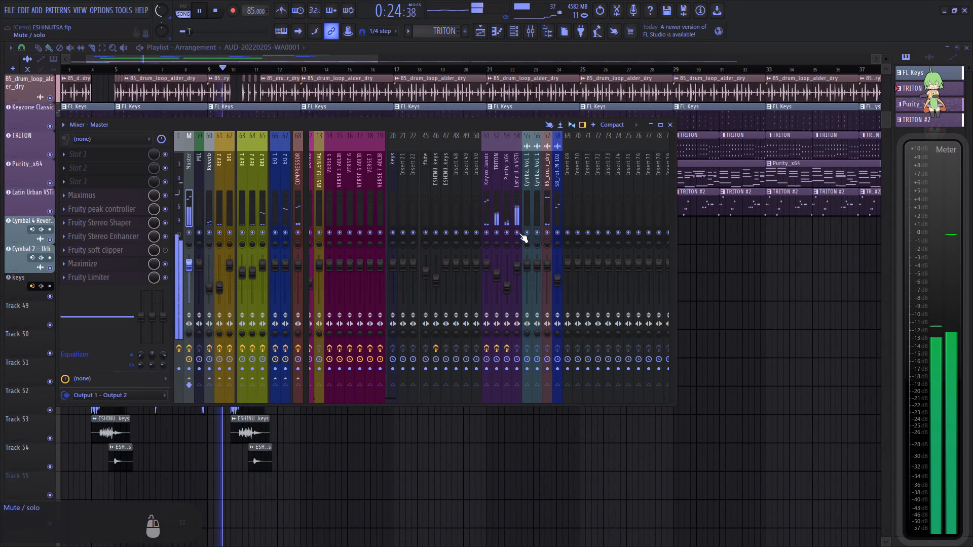
pyautogui.click(517, 215)
pyautogui.click(97, 157)
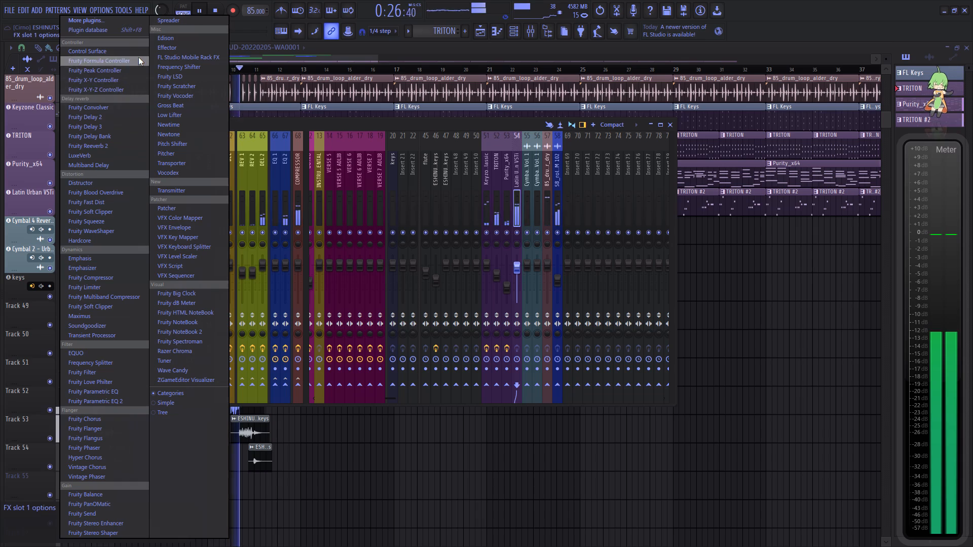
pyautogui.click(125, 20)
pyautogui.click(518, 523)
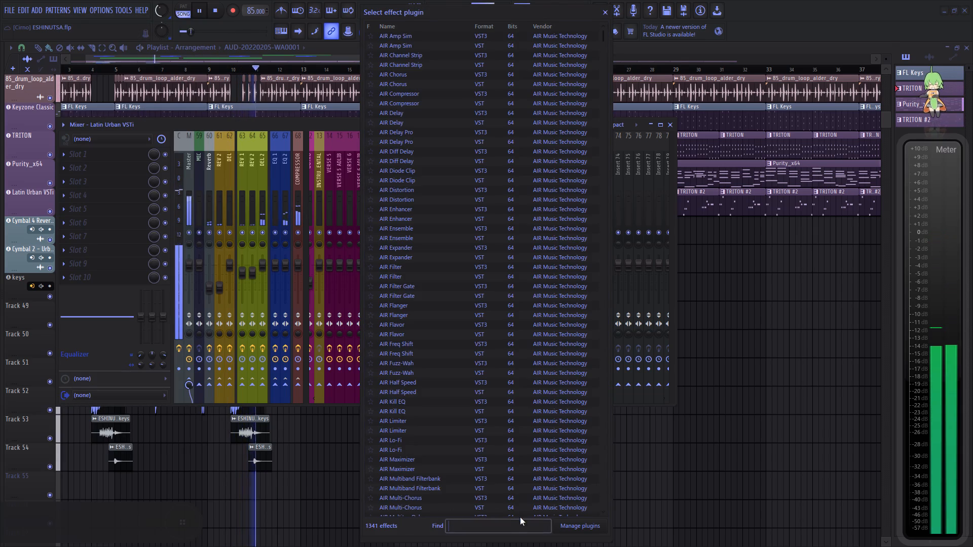
pyautogui.write('rba')
pyautogui.press('s')
pyautogui.press('s')
pyautogui.doubleClick(422, 46)
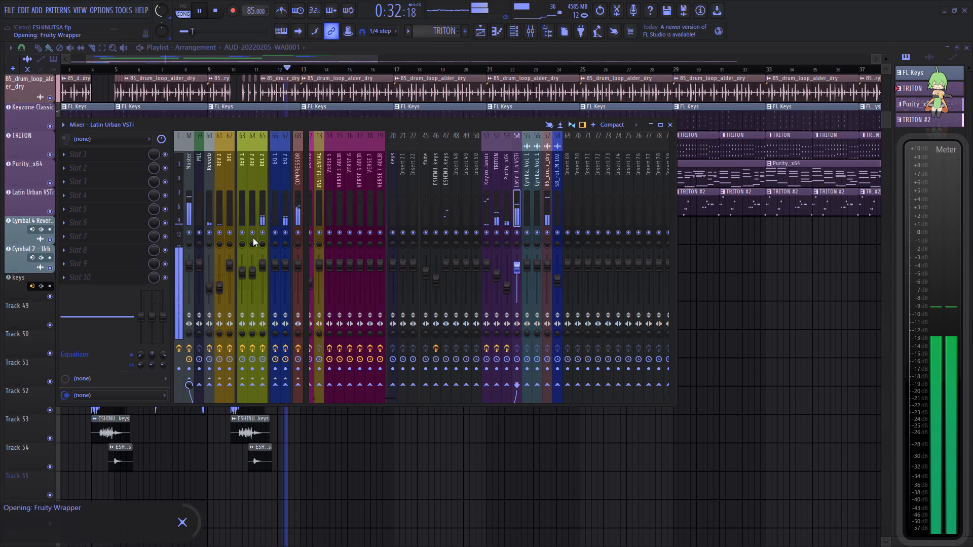
pyautogui.click(272, 176)
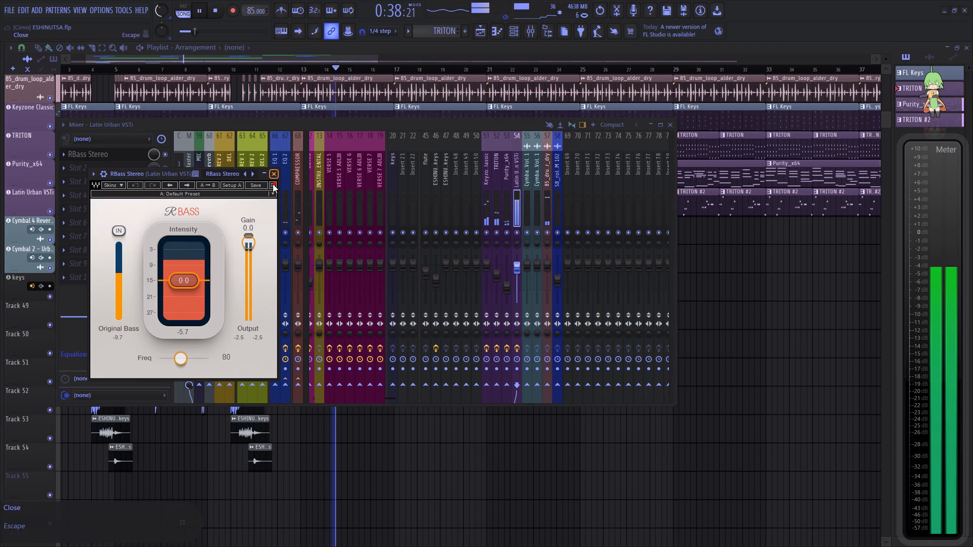
# Lower the volume of the Latin Urban VSTi mixer channel.
pyautogui.scroll(-2, 516, 272)
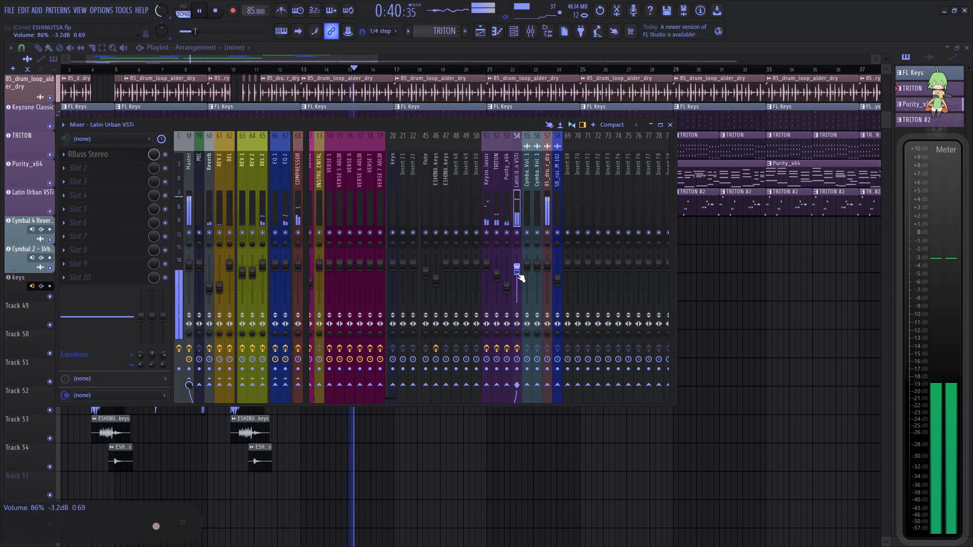
# Solo the Keyzone Classic mixer channel to listen to it alone, select it, and restore all channels.
pyautogui.rightClick(488, 229)
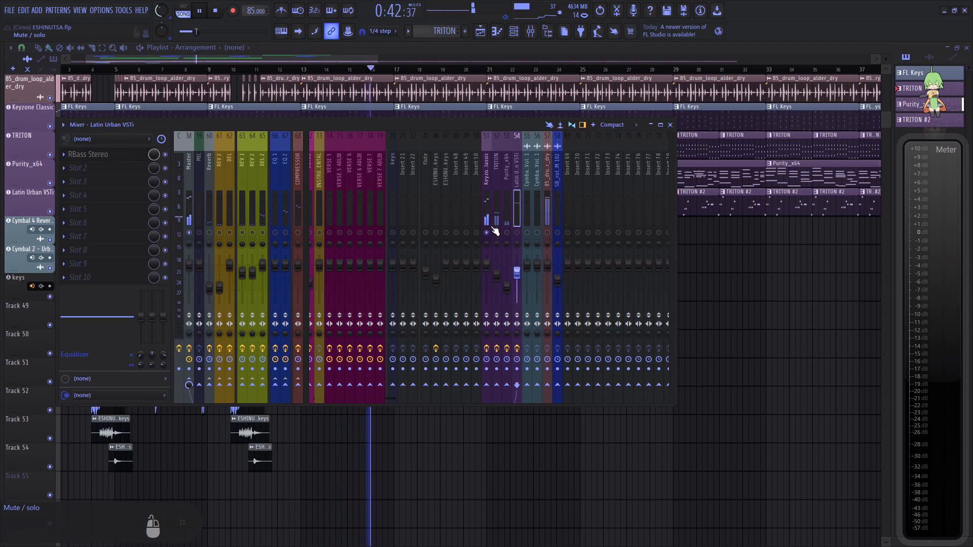
pyautogui.click(488, 216)
pyautogui.rightClick(487, 232)
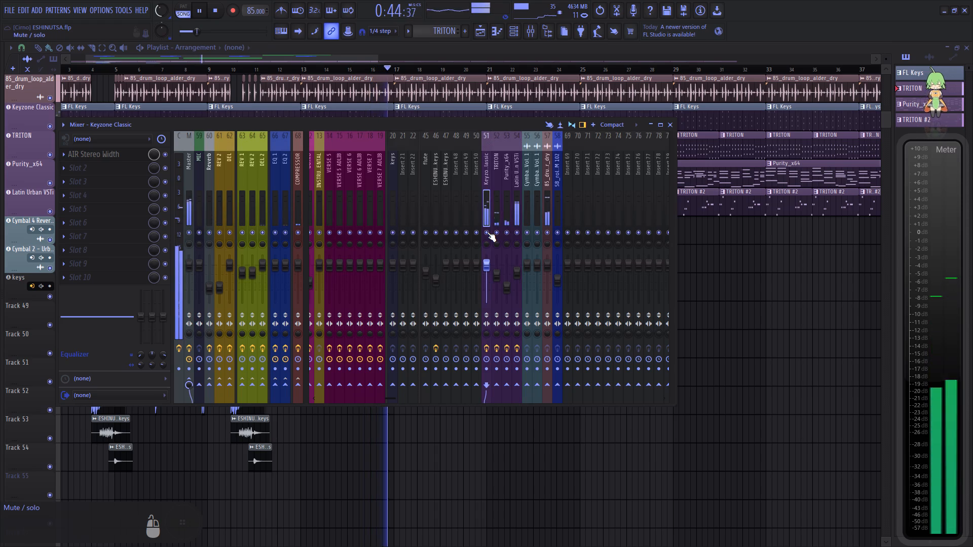
# Adjust the project's main volume to about 88%.
pyautogui.scroll(12, 157, 8)
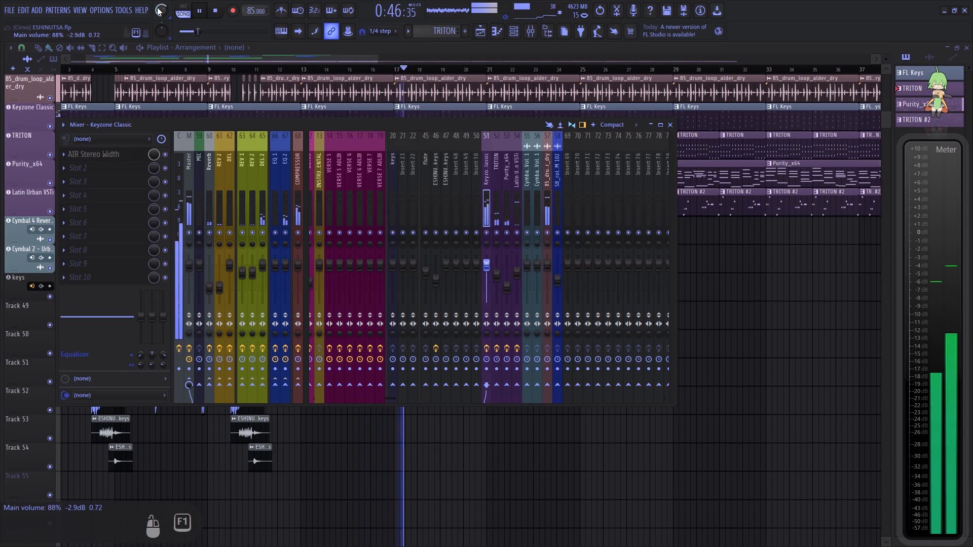
pyautogui.scroll(-4, 162, 13)
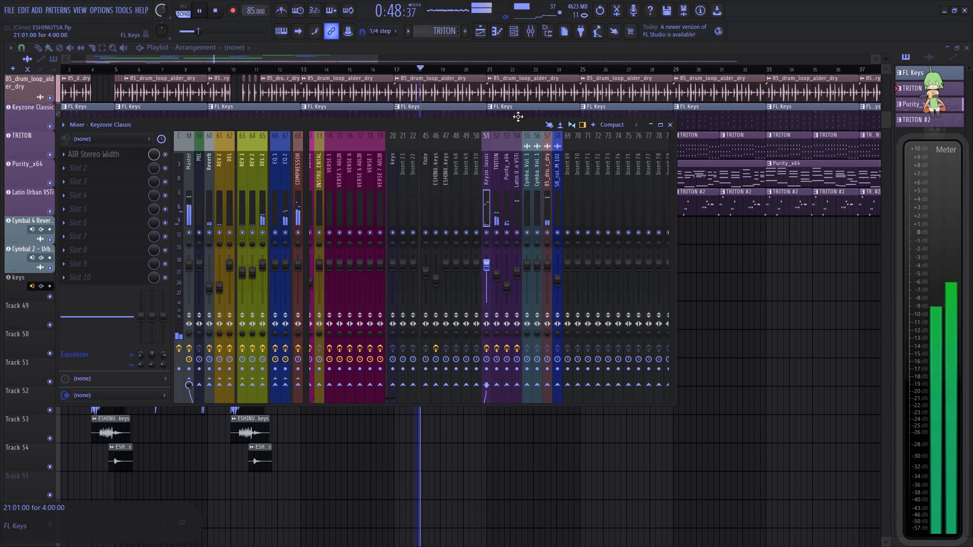
# Expand the CHORUS mixer group to check its effects and member channels, collapse it, and close the mixer.
pyautogui.click(670, 188)
pyautogui.click(440, 208)
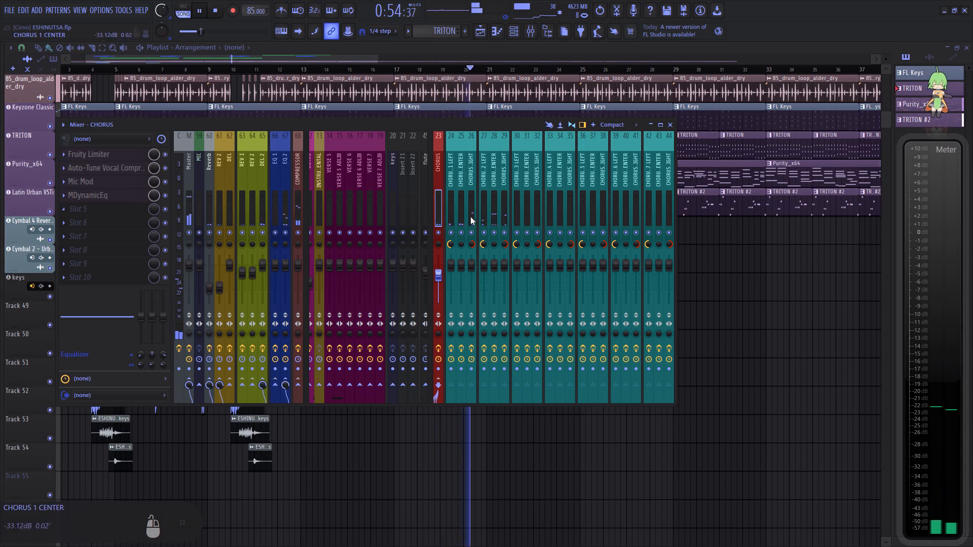
pyautogui.click(430, 211)
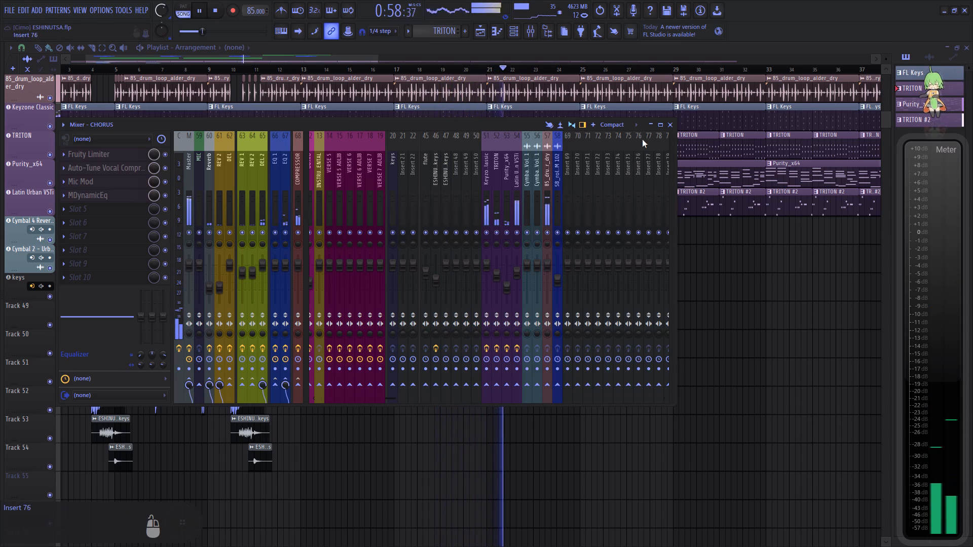
pyautogui.click(668, 121)
# Enlarge the VERSE 1 playlist track's height to over 600% and frame its vocal clip around bars 24 to 32.
pyautogui.scroll(20, 593, 183)
pyautogui.scroll(1, 593, 183)
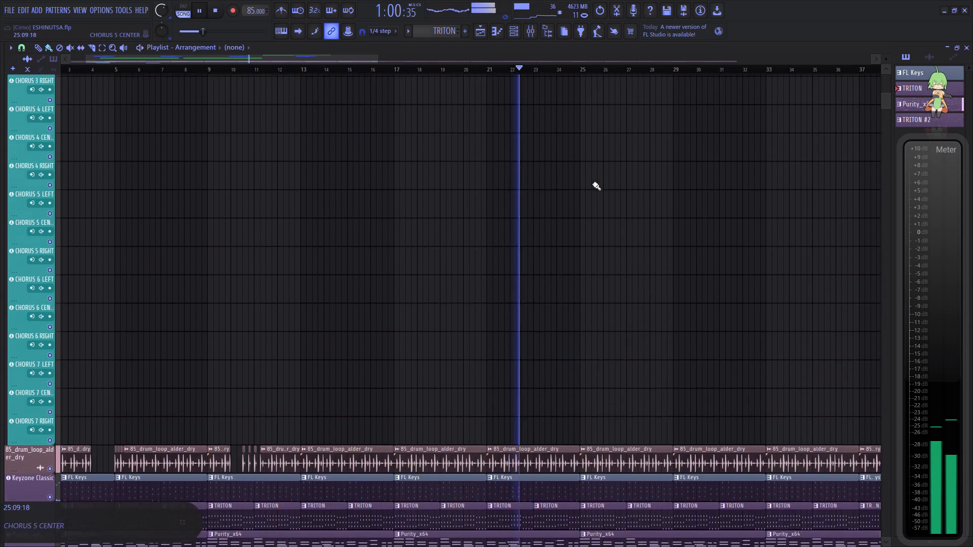
pyautogui.scroll(20, 592, 183)
pyautogui.scroll(20, 592, 183)
pyautogui.scroll(1, 592, 183)
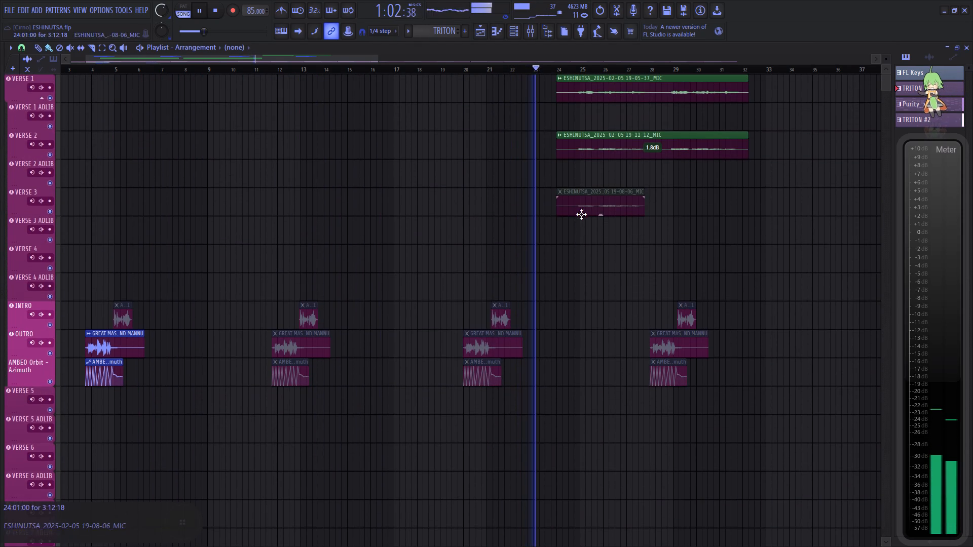
pyautogui.scroll(-9, 471, 70)
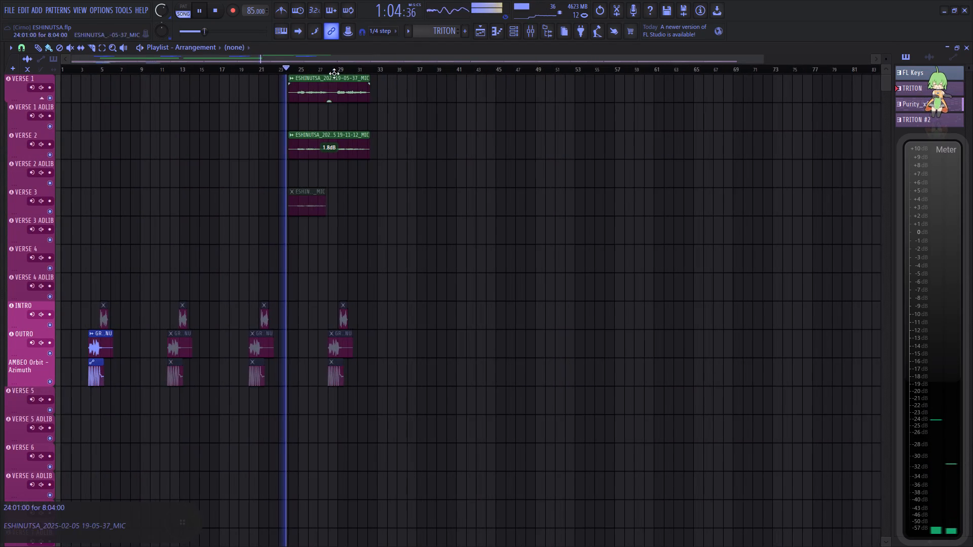
pyautogui.scroll(6, 322, 70)
pyautogui.moveTo(34, 101); pyautogui.dragTo(18, 221)
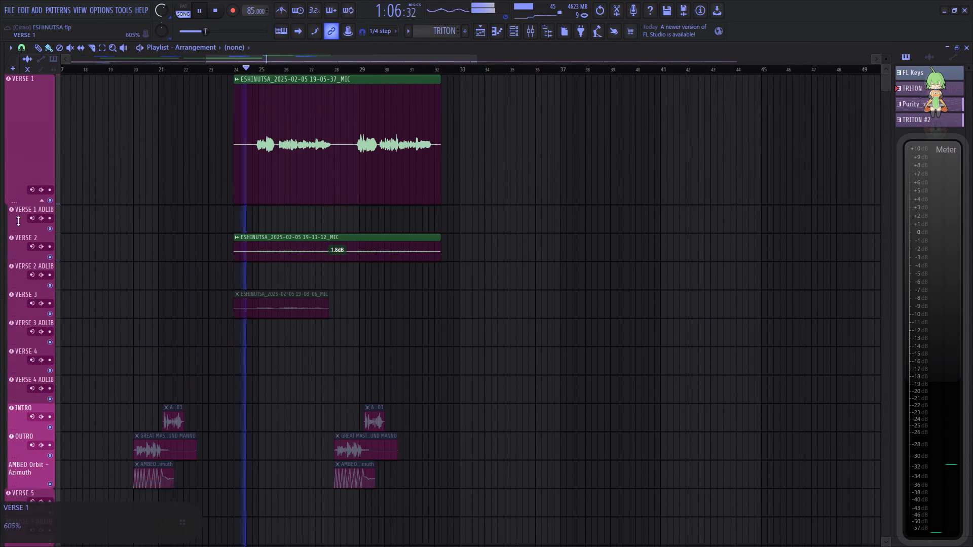
pyautogui.moveTo(18, 221); pyautogui.dragTo(19, 231)
pyautogui.scroll(7, 280, 67)
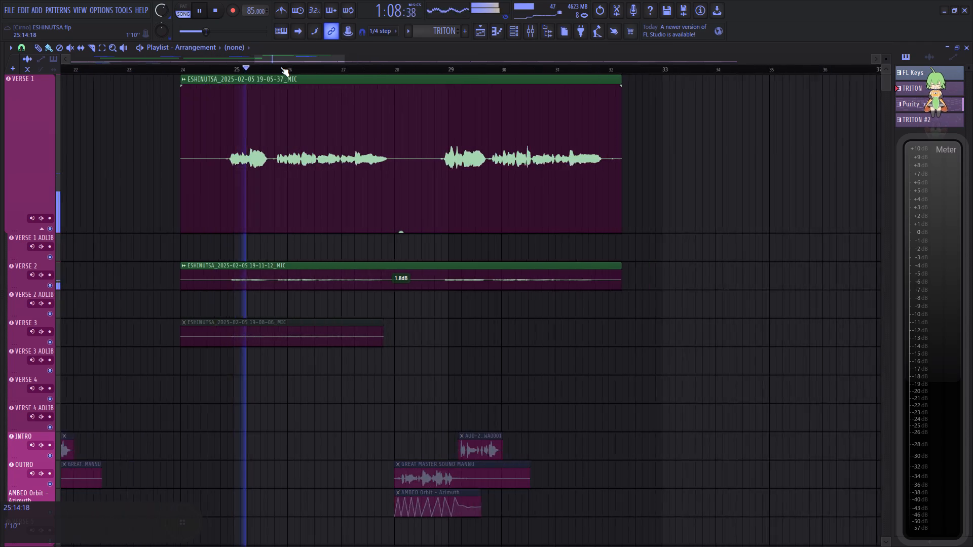
# Listen to the verse section with the VERSE 2 track muted, and again with it unmuted.
pyautogui.click(49, 286)
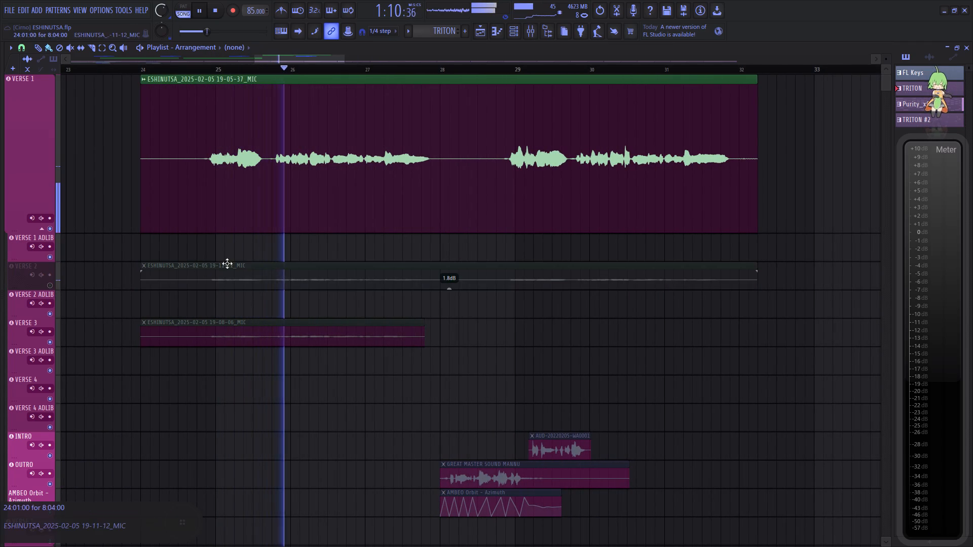
pyautogui.click(51, 288)
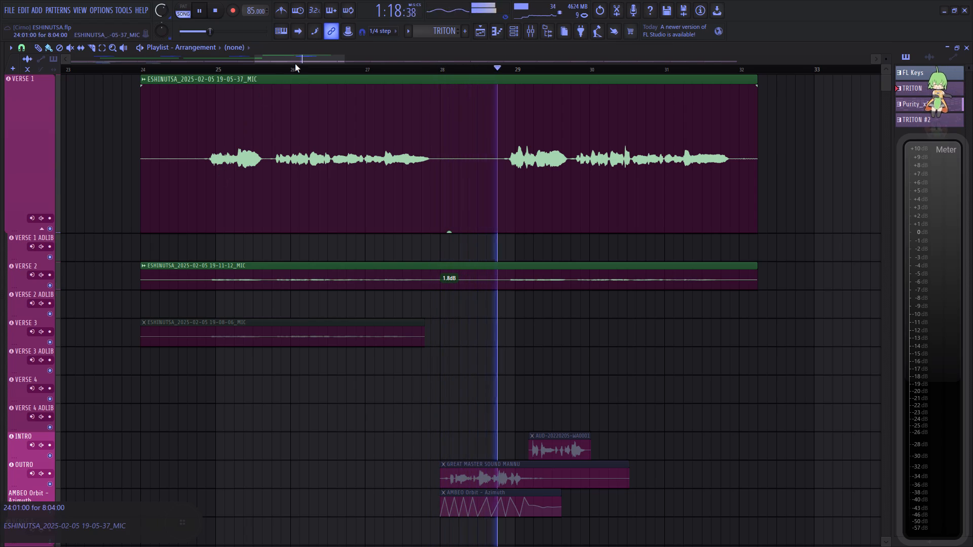
pyautogui.moveTo(297, 61); pyautogui.dragTo(307, 61)
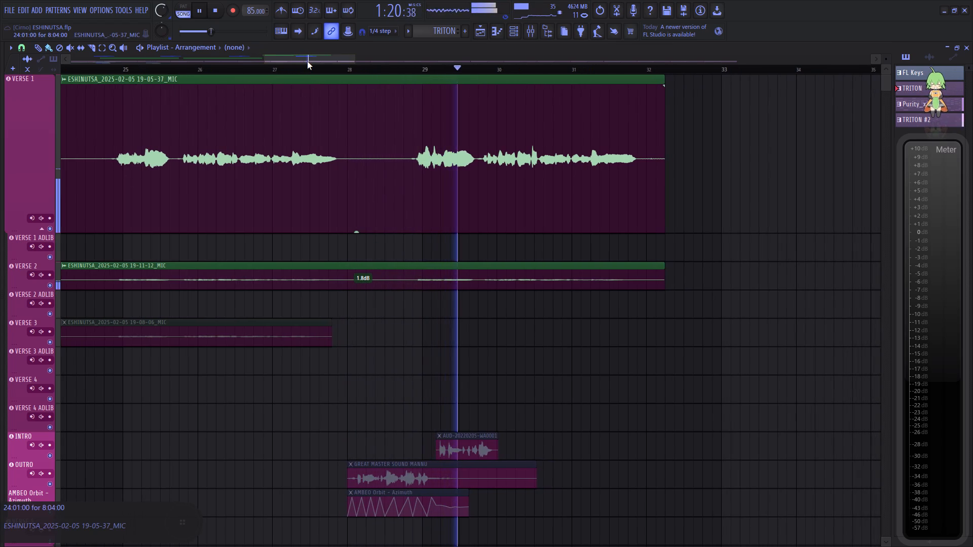
pyautogui.moveTo(307, 61); pyautogui.dragTo(292, 70)
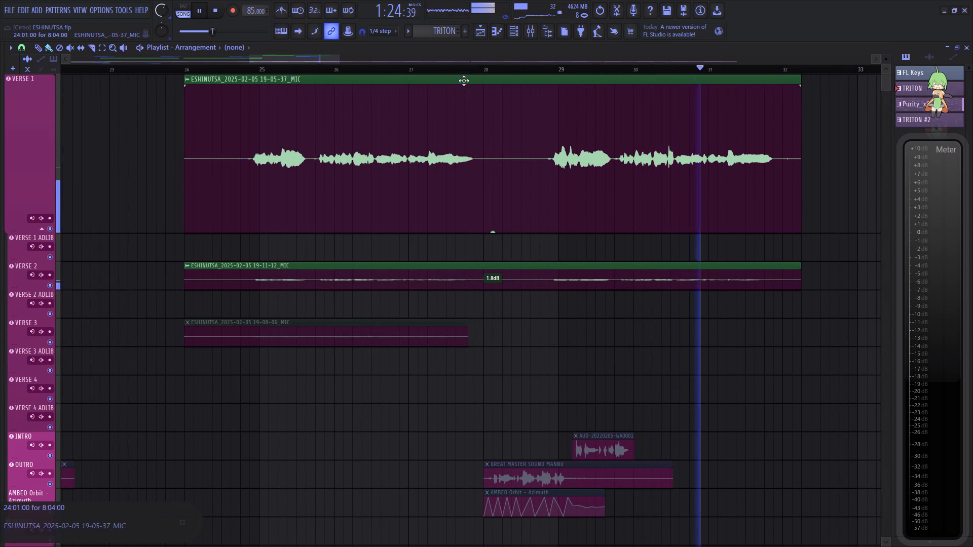
# Solo the TRITON mixer channel, select it and listen to it alone, and bring the other channels back in.
pyautogui.scroll(-8, 487, 70)
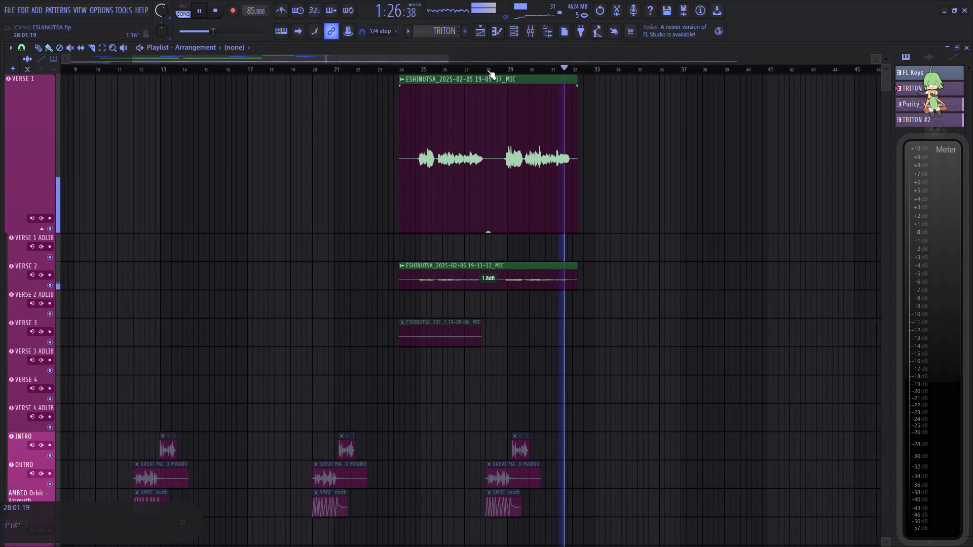
pyautogui.moveTo(336, 58); pyautogui.dragTo(381, 55)
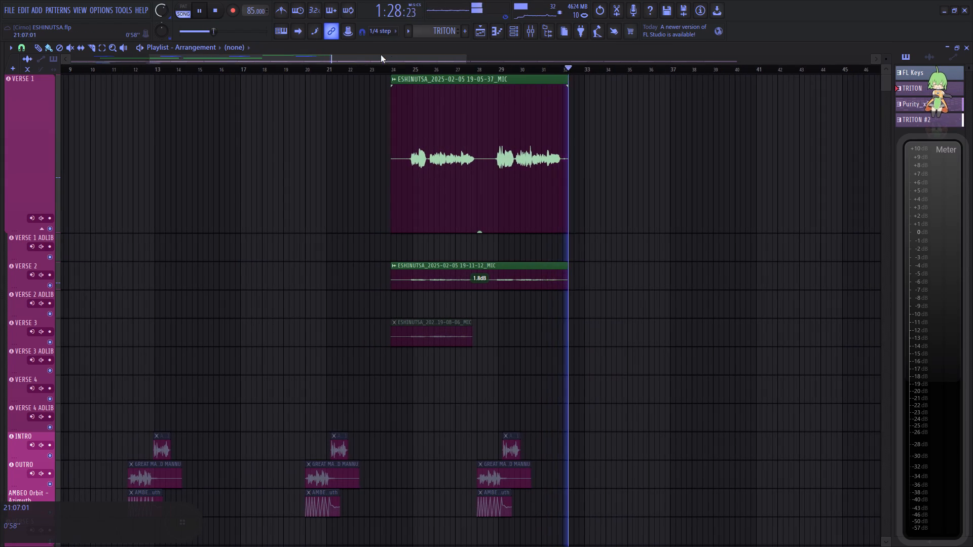
pyautogui.moveTo(381, 55); pyautogui.dragTo(391, 56)
pyautogui.click(533, 30)
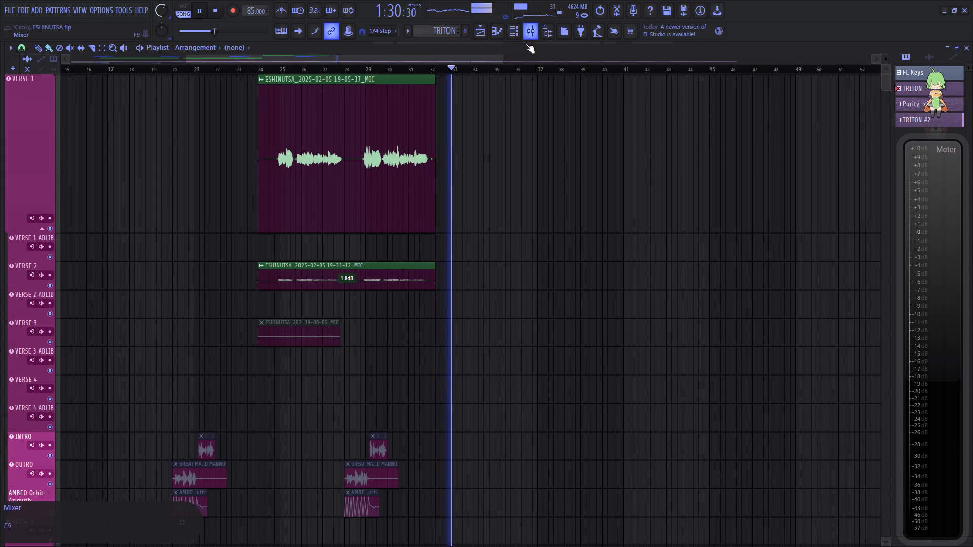
pyautogui.scroll(-3, 435, 202)
pyautogui.rightClick(407, 237)
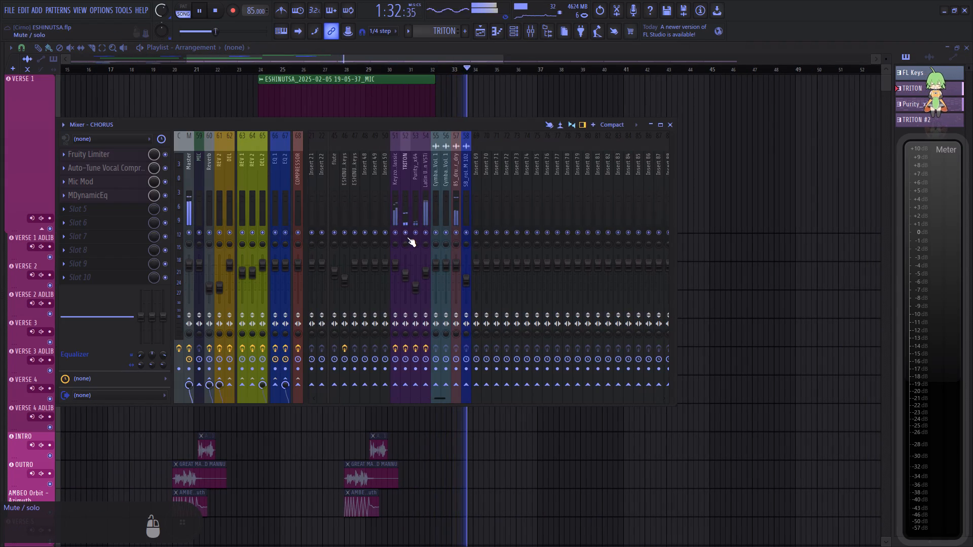
pyautogui.click(406, 215)
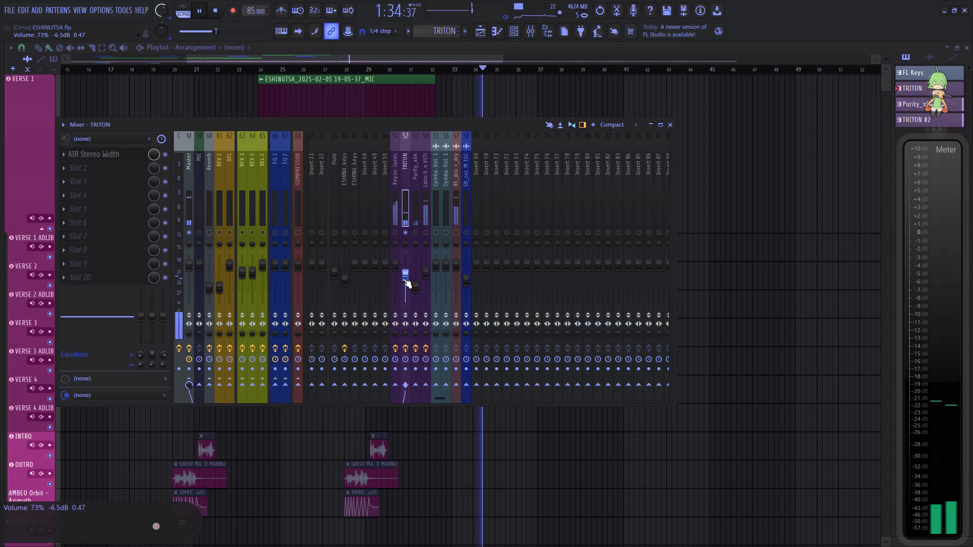
pyautogui.scroll(1, 403, 279)
pyautogui.rightClick(406, 235)
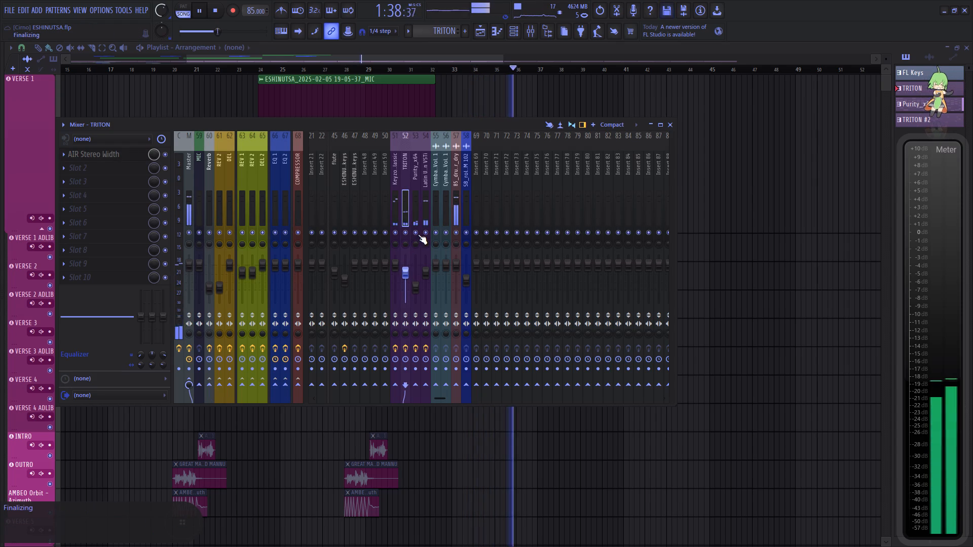
# Solo the Purity mixer channel to hear it alone, restore the other channels, and close the mixer.
pyautogui.rightClick(418, 235)
pyautogui.scroll(2, 414, 286)
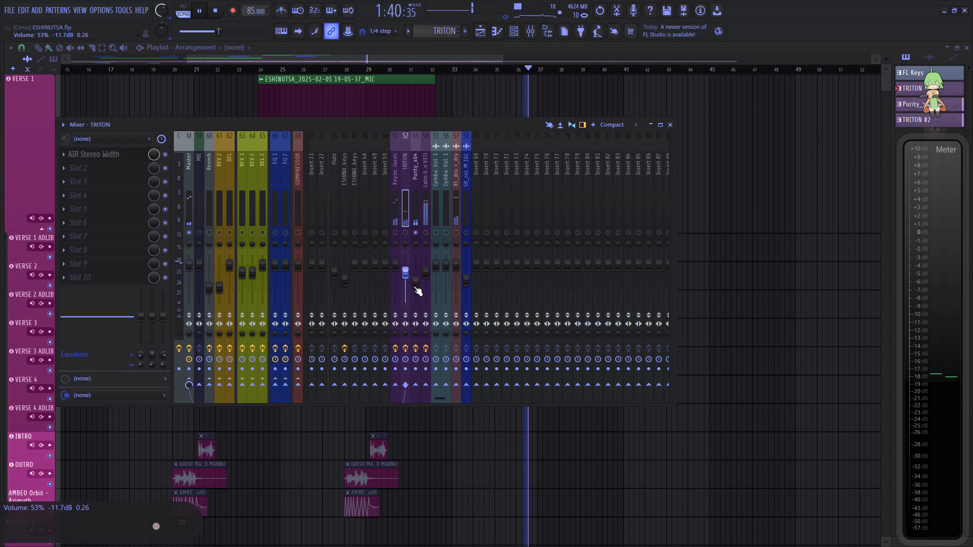
pyautogui.scroll(-1, 414, 286)
pyautogui.rightClick(416, 236)
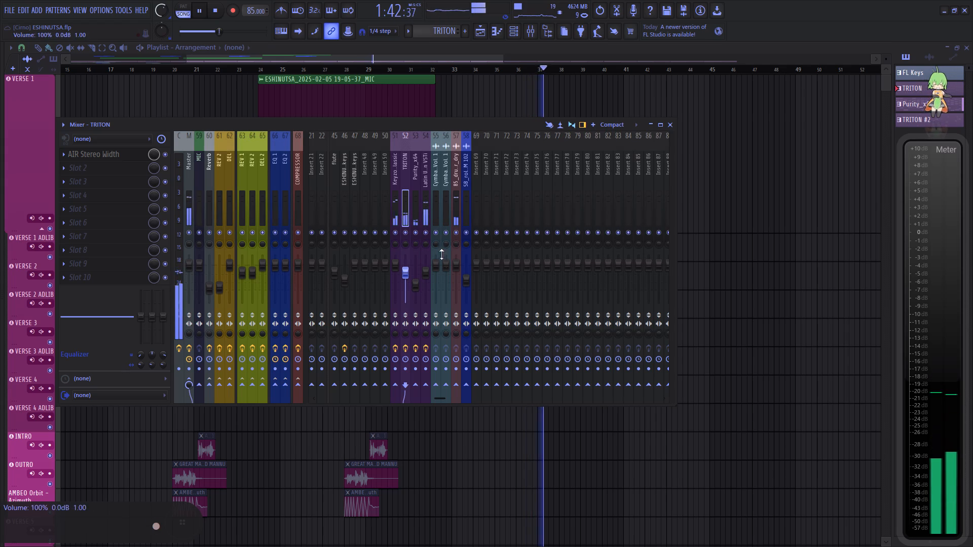
pyautogui.click(669, 127)
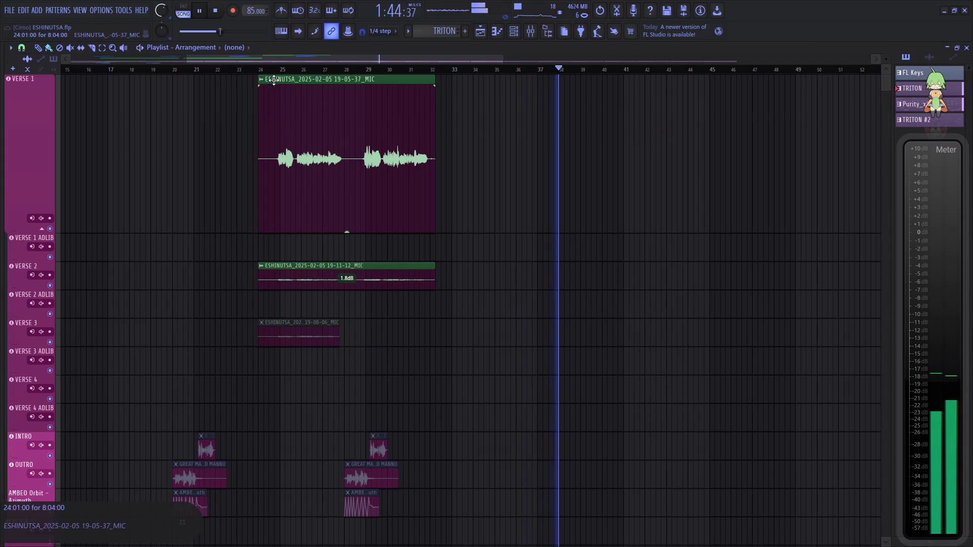
# Play the verse again from near the beginning of the VERSE 1 vocal clip, keeping the clip in view.
pyautogui.click(273, 68)
pyautogui.scroll(4, 273, 68)
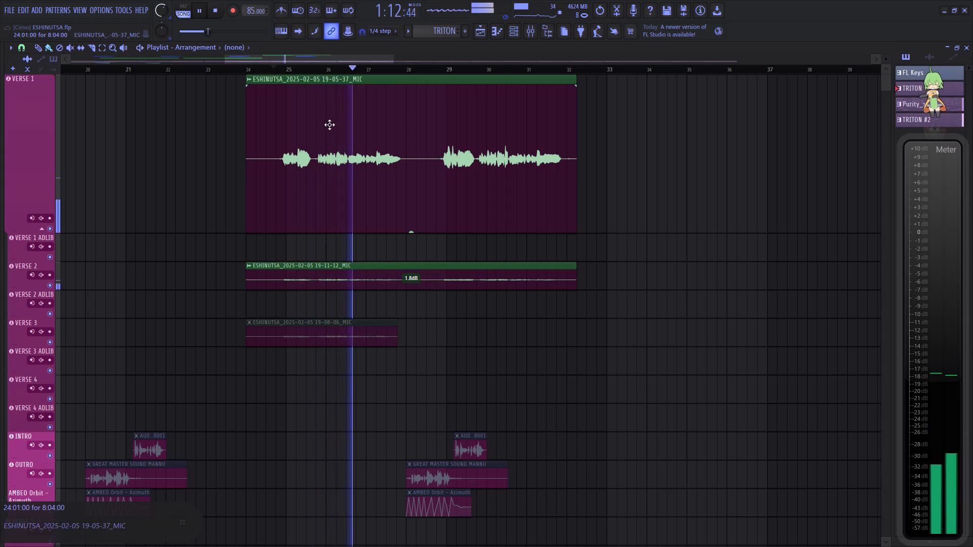
pyautogui.moveTo(316, 62); pyautogui.dragTo(338, 61)
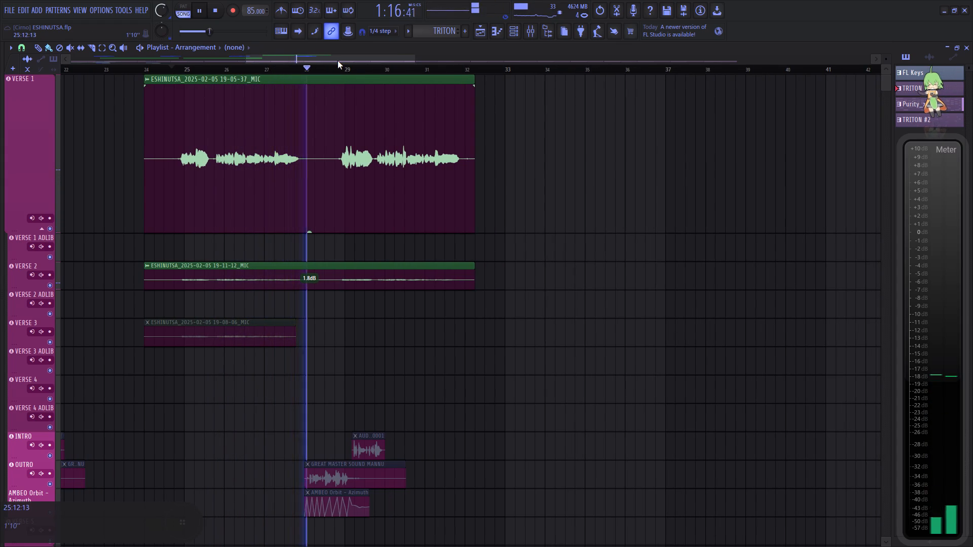
pyautogui.moveTo(325, 60); pyautogui.dragTo(336, 59)
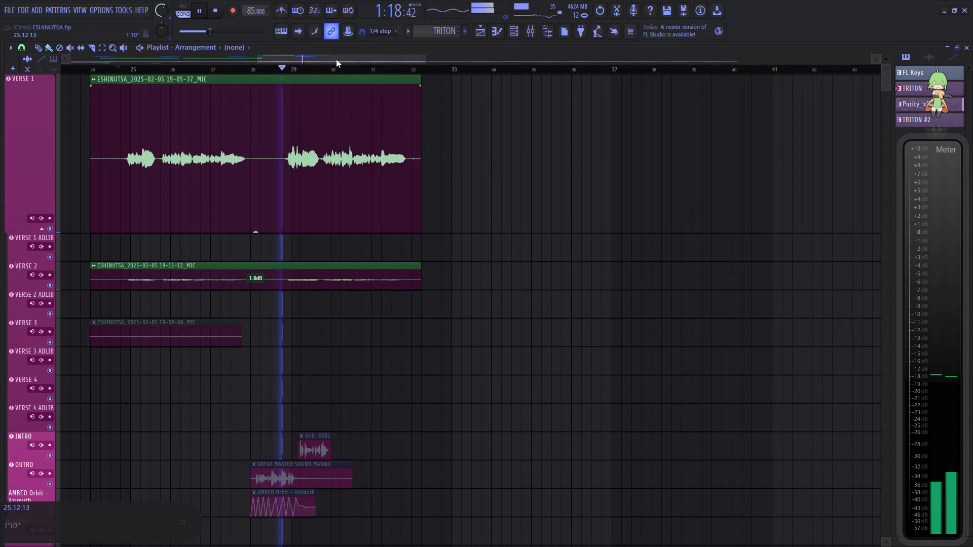
# Save the project.
pyautogui.hotkey('ctrl', 's')
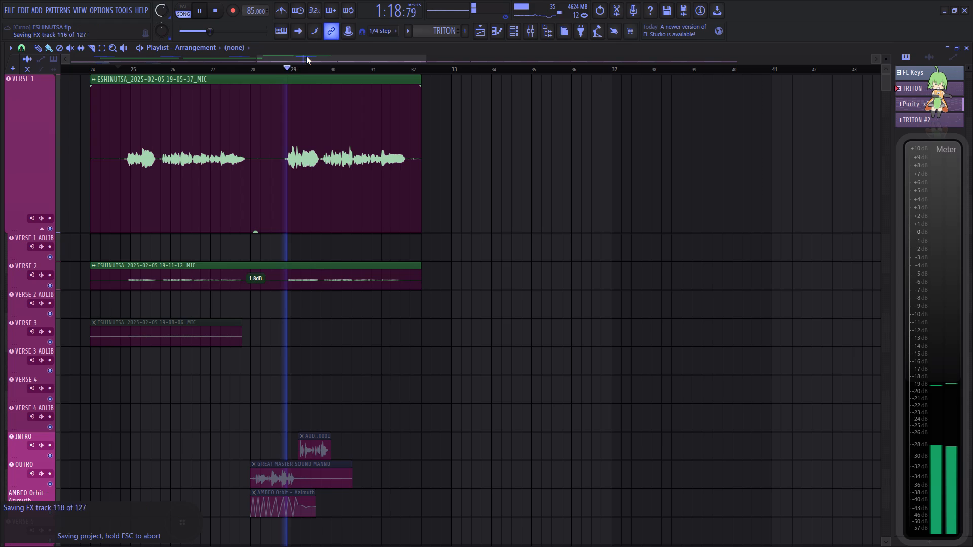
# Select the vocal clips on the VERSE 1 and VERSE 2 tracks together.
pyautogui.moveTo(309, 56); pyautogui.dragTo(292, 56)
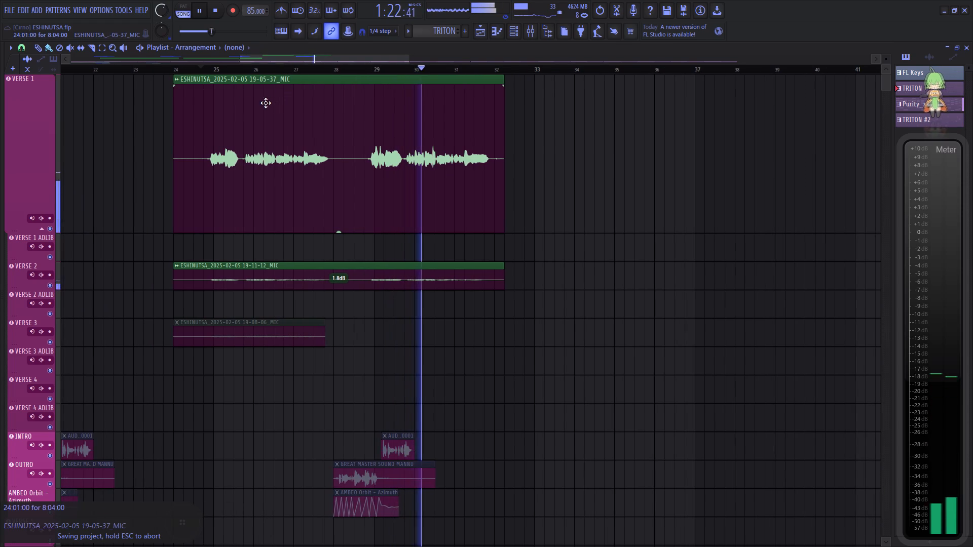
pyautogui.scroll(4, 203, 68)
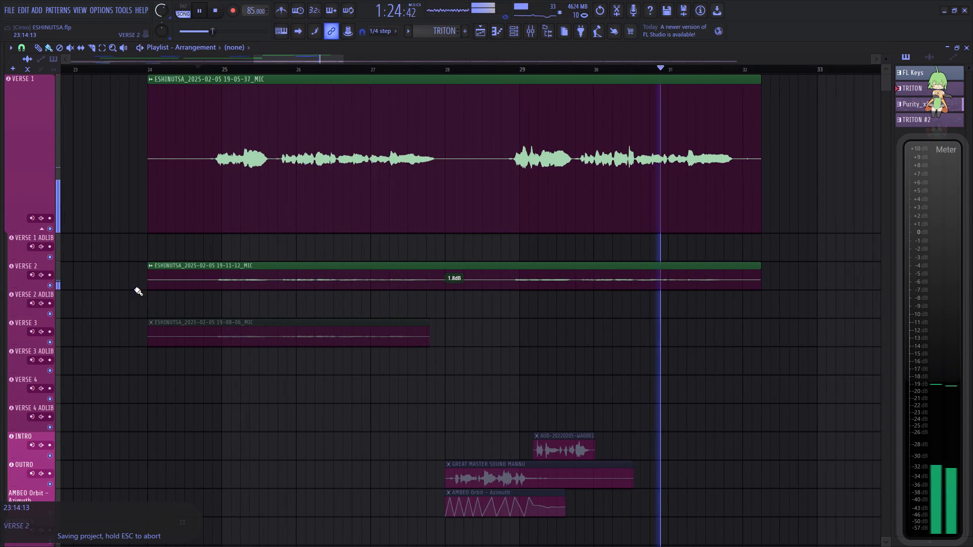
pyautogui.keyDown('ctrl'); pyautogui.moveTo(134, 289); pyautogui.dragTo(190, 159); pyautogui.keyUp('ctrl')
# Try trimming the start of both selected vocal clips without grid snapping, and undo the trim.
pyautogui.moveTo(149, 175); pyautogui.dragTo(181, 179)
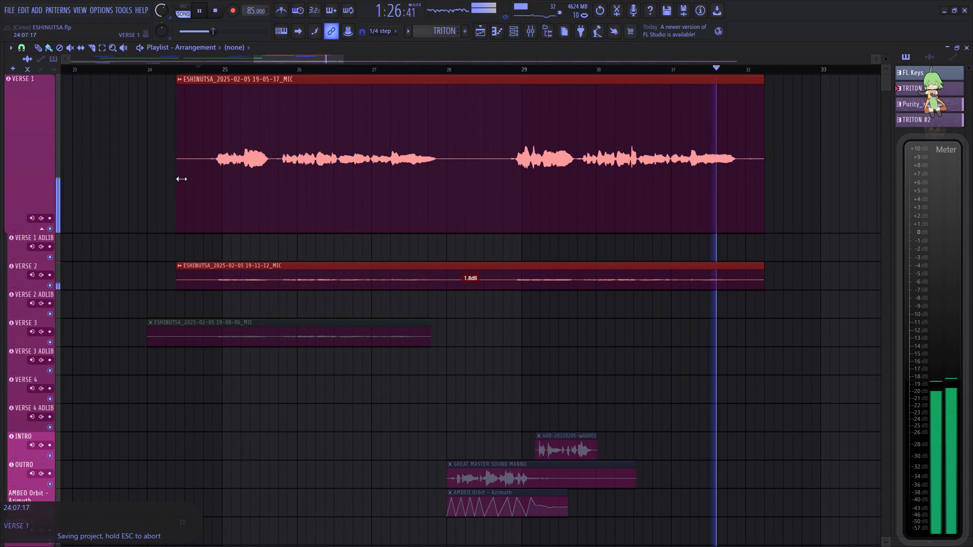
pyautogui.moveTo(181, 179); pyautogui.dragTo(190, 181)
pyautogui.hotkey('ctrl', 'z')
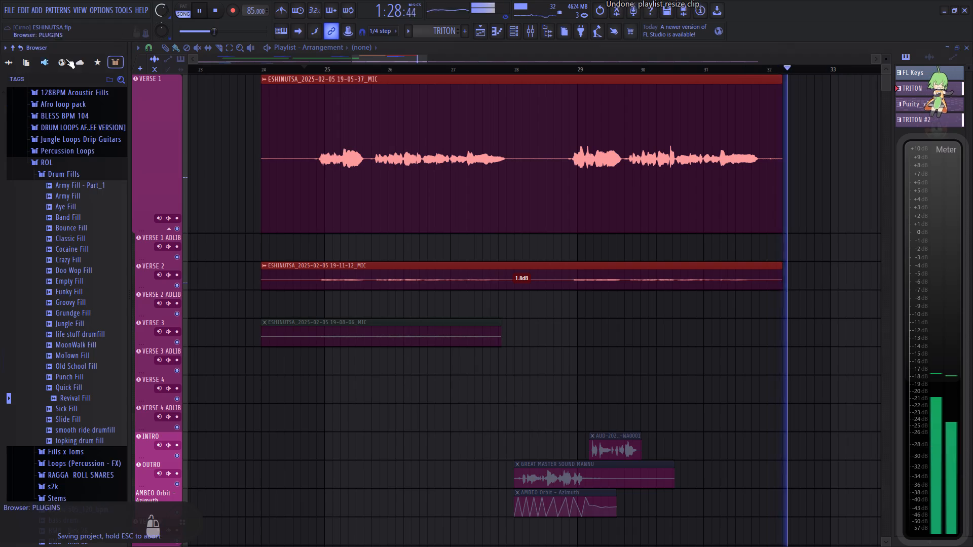
# Set the playlist snap to Beat and trim the start of both selected vocal clips to 24:13:00.
pyautogui.click(26, 48)
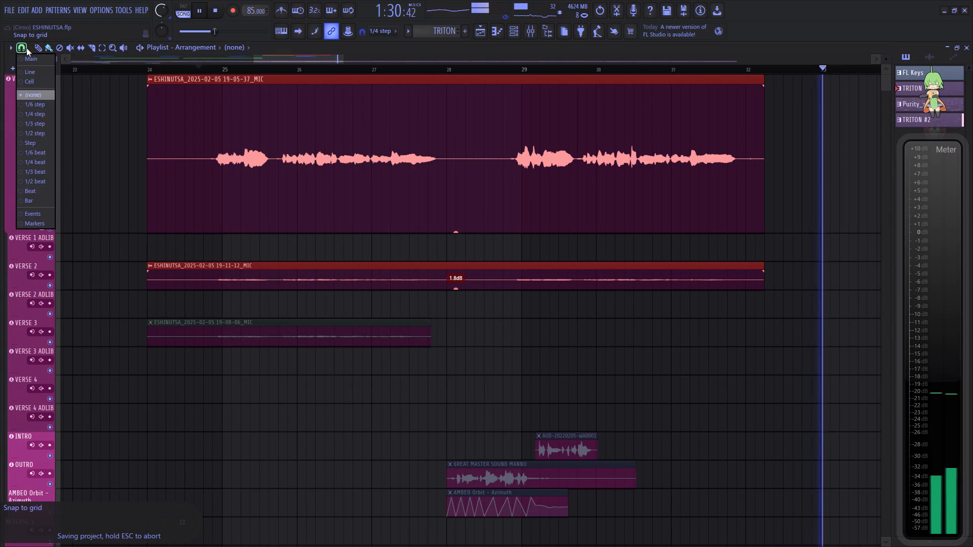
pyautogui.click(38, 191)
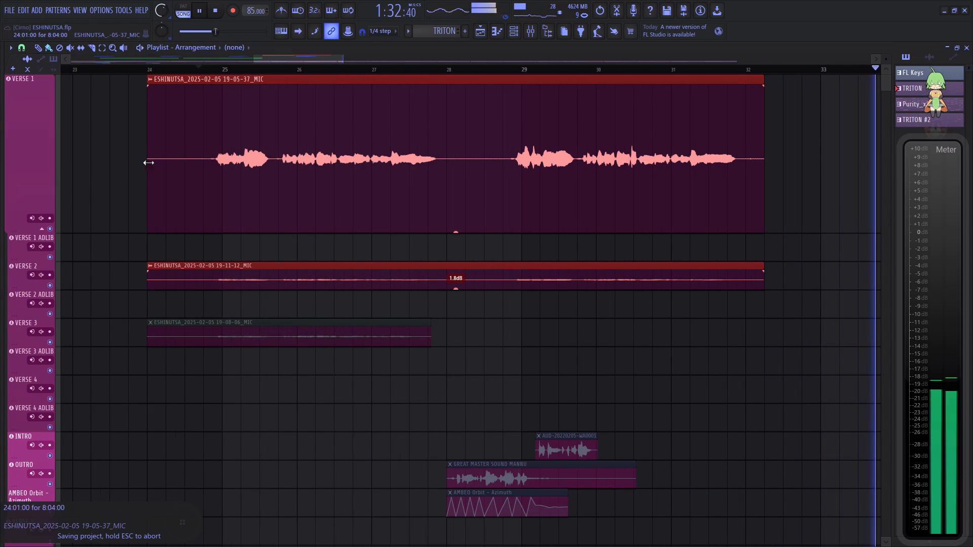
pyautogui.moveTo(150, 161); pyautogui.dragTo(203, 174)
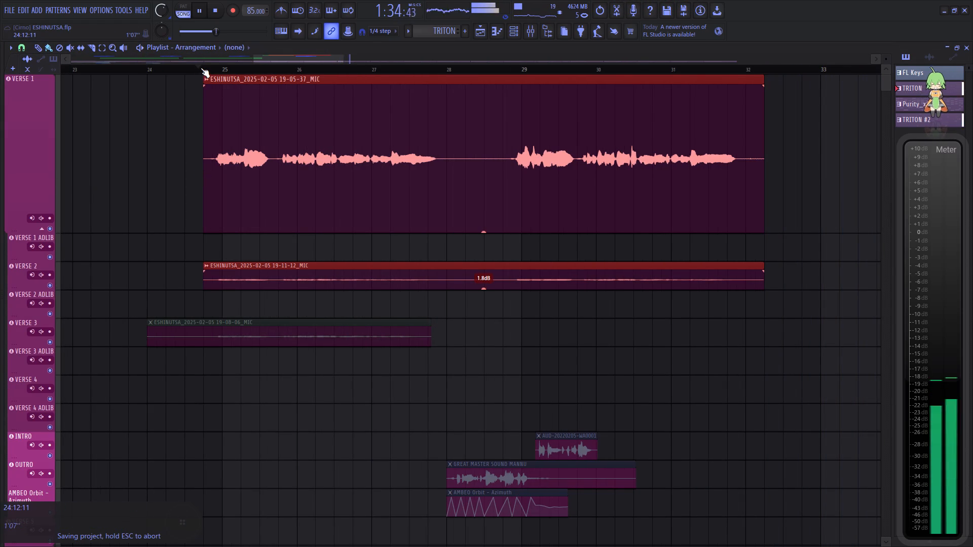
# Play from the trimmed clip start and check the Auto-Tune Pro settings on the VERSE 1 mixer channel.
pyautogui.click(202, 67)
pyautogui.scroll(-5, 199, 67)
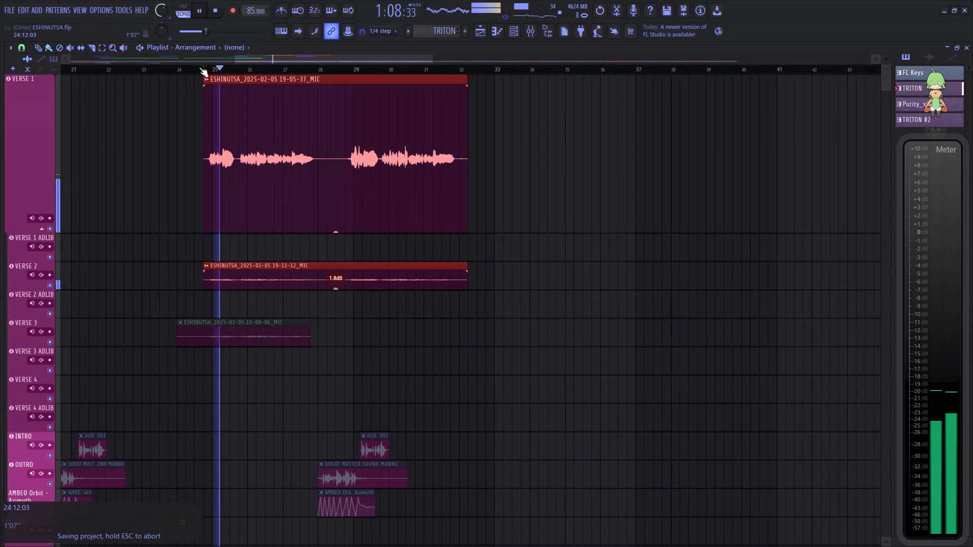
pyautogui.scroll(-2, 199, 67)
pyautogui.click(533, 33)
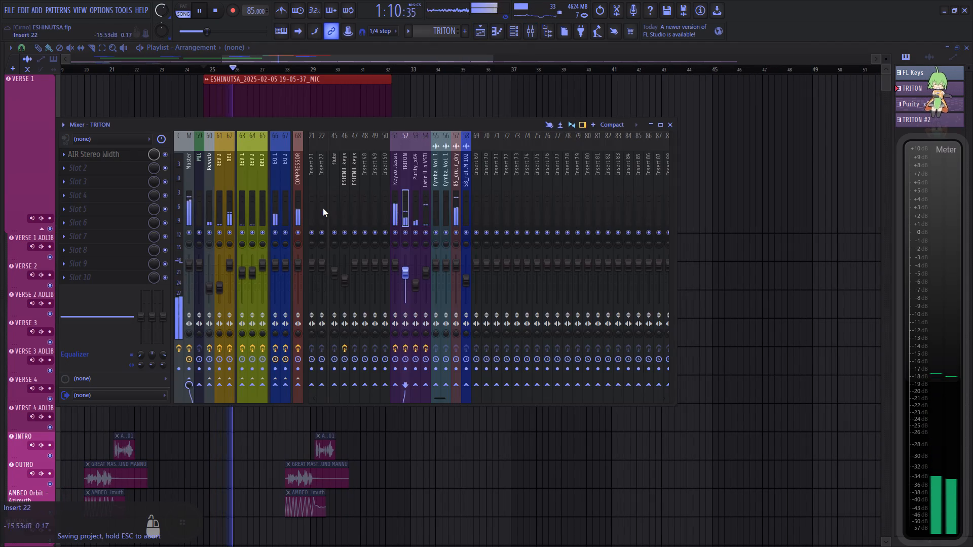
pyautogui.scroll(15, 323, 208)
pyautogui.click(338, 197)
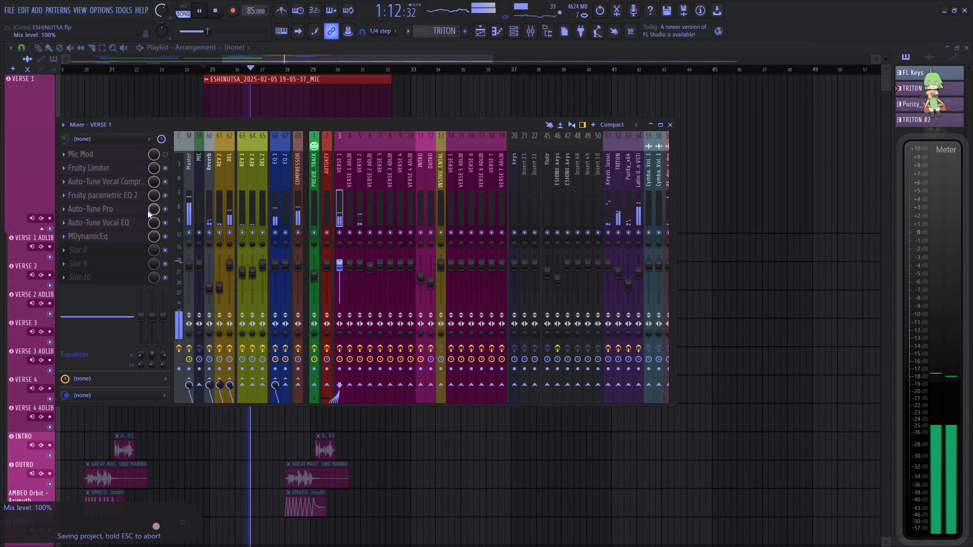
pyautogui.click(141, 210)
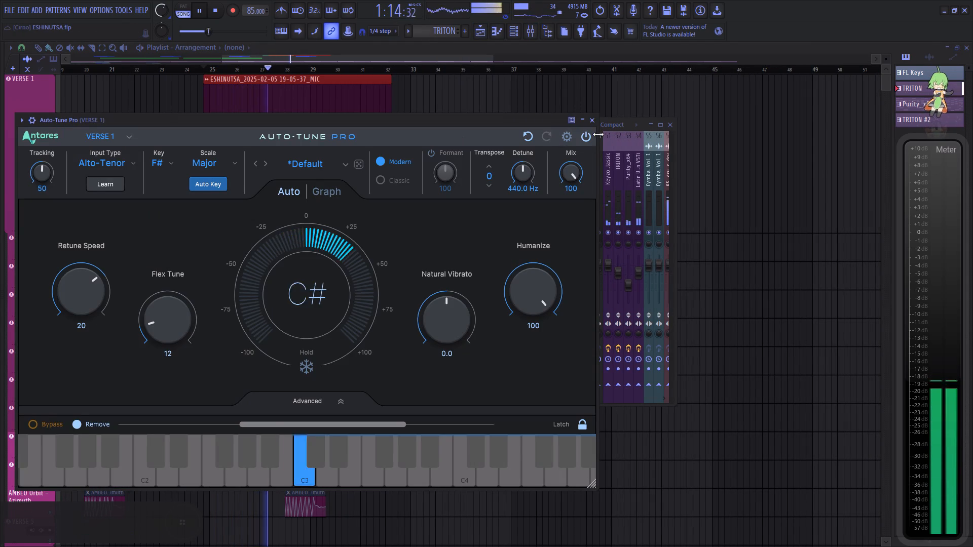
pyautogui.click(592, 123)
pyautogui.click(491, 52)
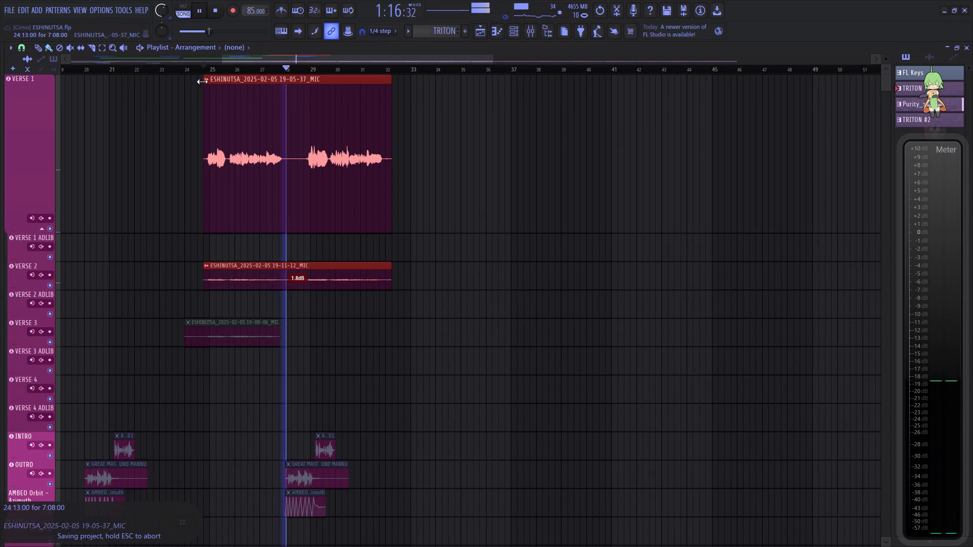
# Replay the beginning of the trimmed vocal clips up close, deselect them, and stop playback.
pyautogui.scroll(11, 211, 72)
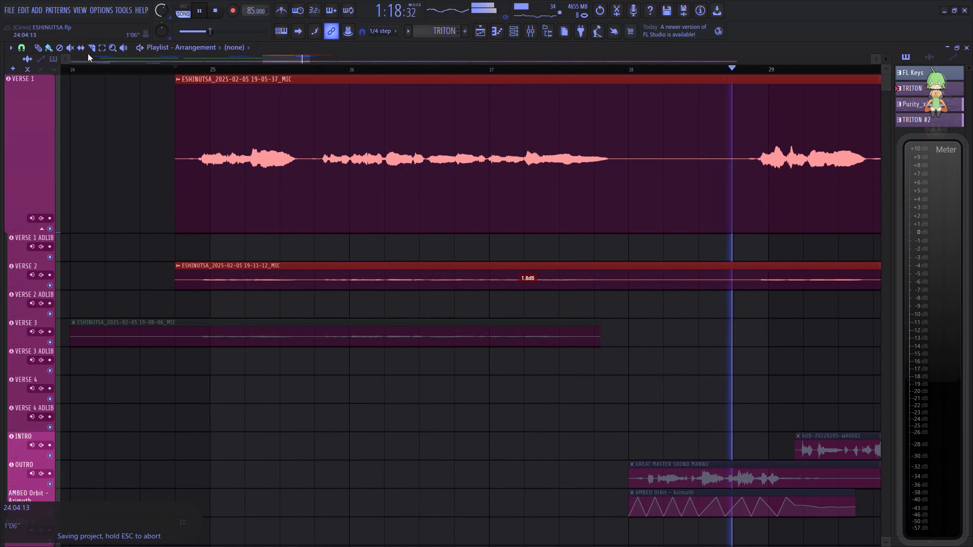
pyautogui.click(50, 47)
pyautogui.click(166, 72)
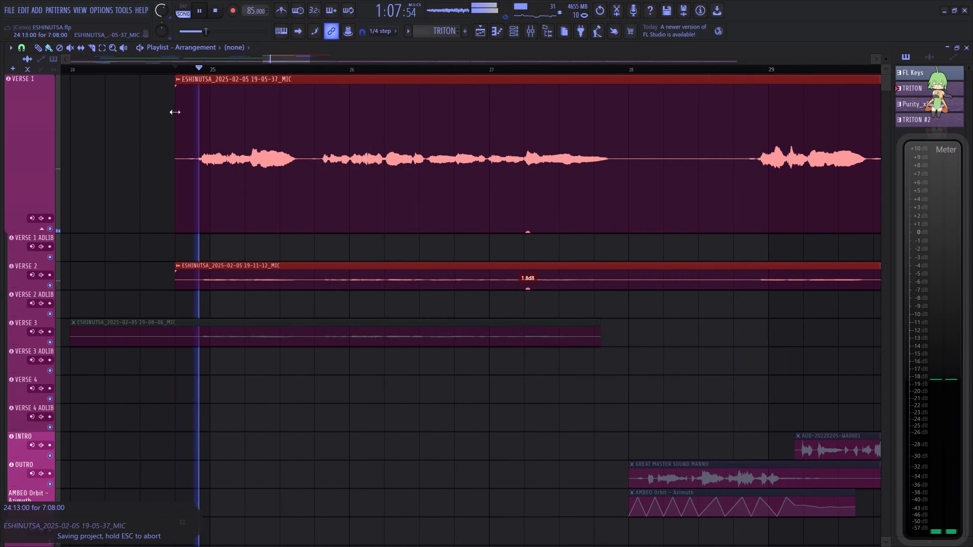
pyautogui.click(153, 117)
pyautogui.press('space')
# Make the VERSE 1 vocal clip unique as a sample.
pyautogui.click(179, 75)
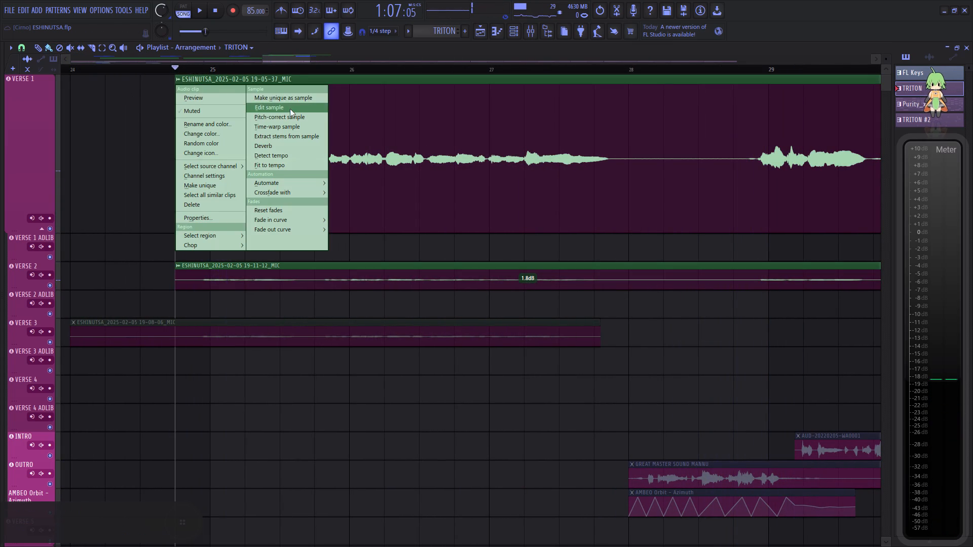
pyautogui.click(290, 99)
pyautogui.click(564, 318)
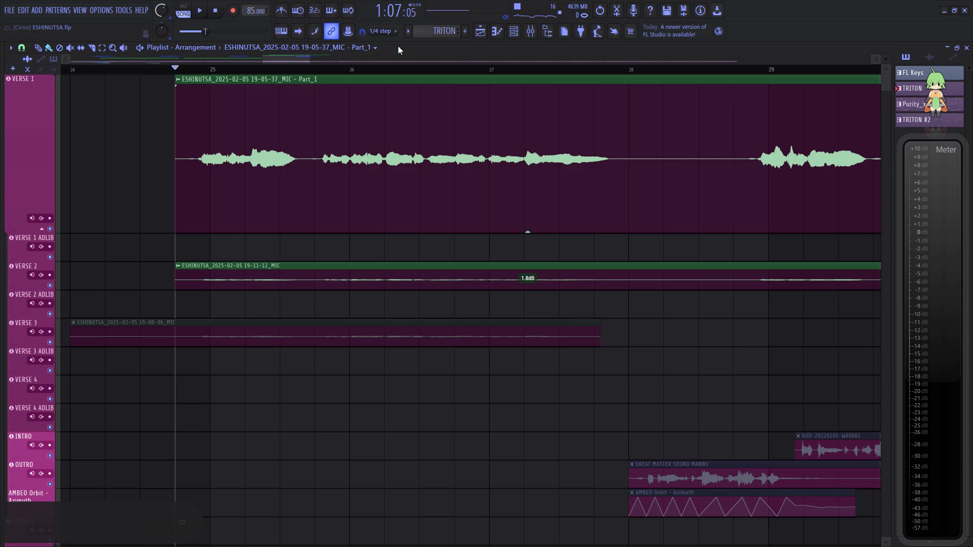
# Open the unique VERSE 1 sample for pitch correction in Newtone, raise its Center amount, and turn off host-synced playback.
pyautogui.click(177, 80)
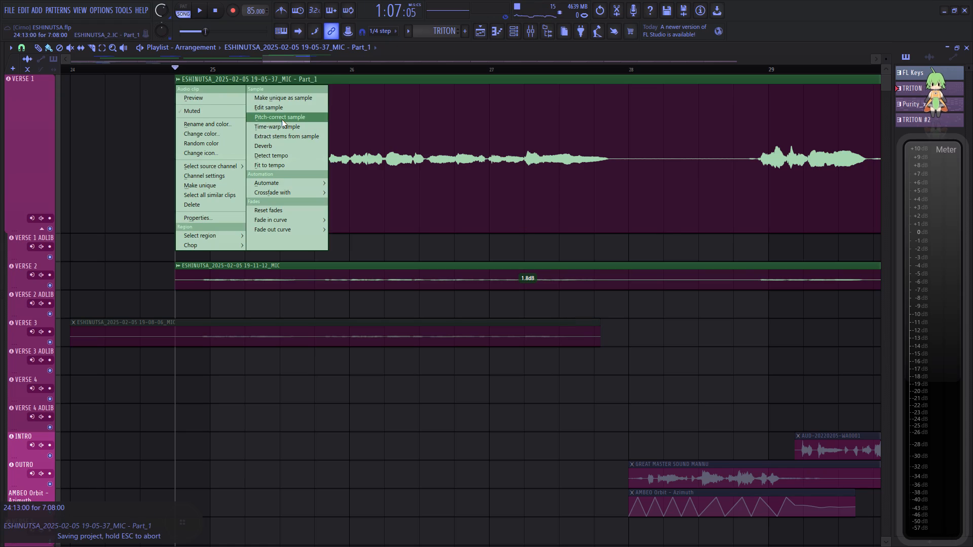
pyautogui.click(282, 120)
pyautogui.moveTo(334, 147); pyautogui.dragTo(332, 139)
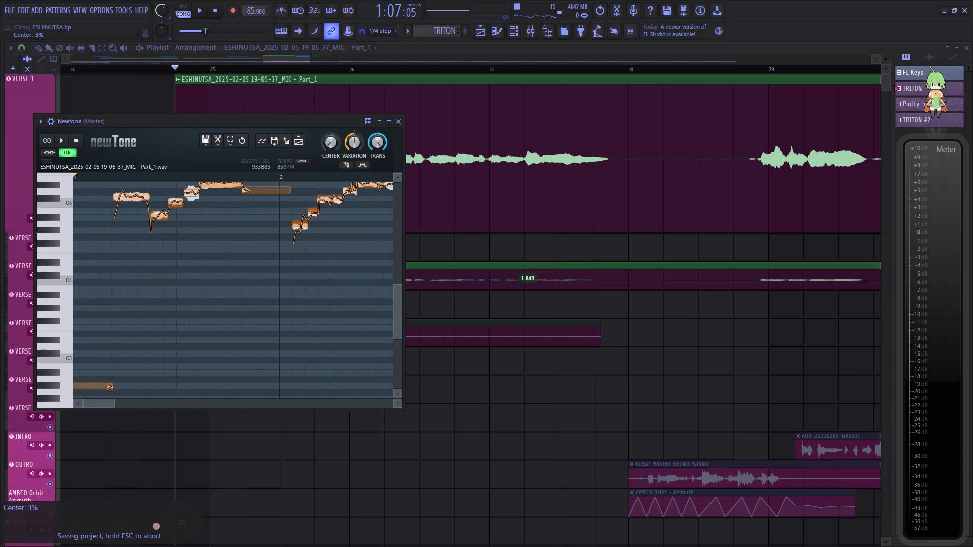
pyautogui.moveTo(332, 139); pyautogui.dragTo(318, 418)
pyautogui.click(72, 155)
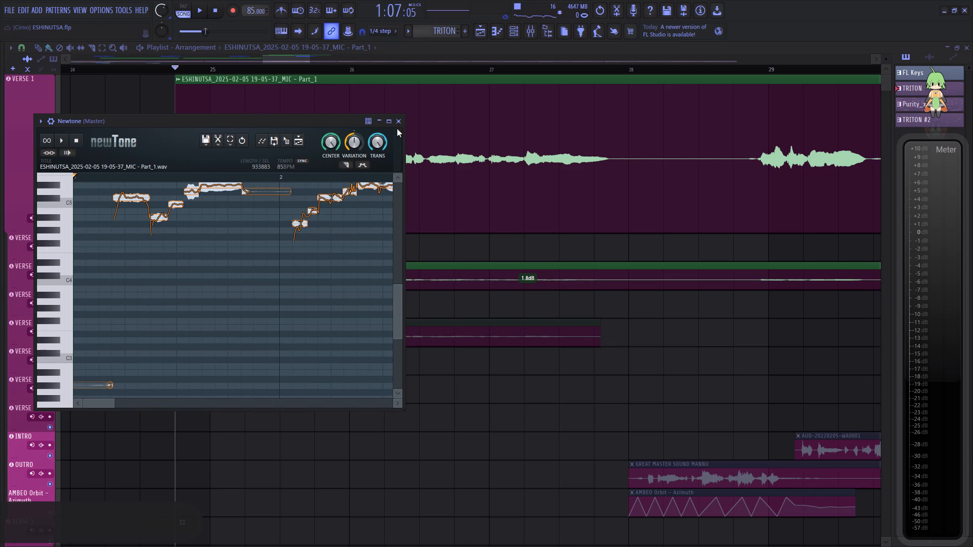
# Enlarge the Newtone editor and listen to the beginning of the VERSE 1 vocal alongside its detected notes.
pyautogui.click(389, 122)
pyautogui.scroll(-20, 219, 271)
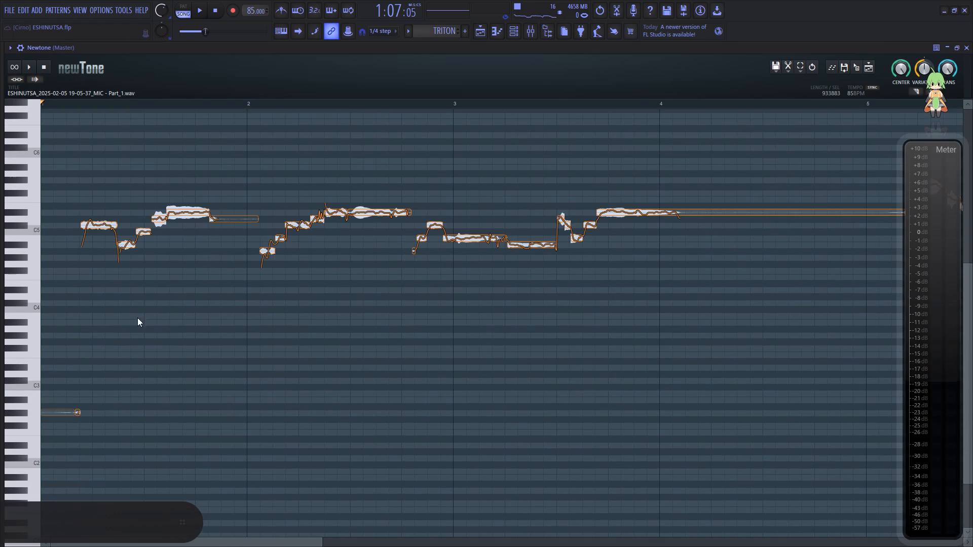
pyautogui.keyDown('alt'); pyautogui.scroll(20, 103, 374); pyautogui.keyUp('alt')
pyautogui.keyDown('alt'); pyautogui.scroll(13, 103, 374); pyautogui.keyUp('alt')
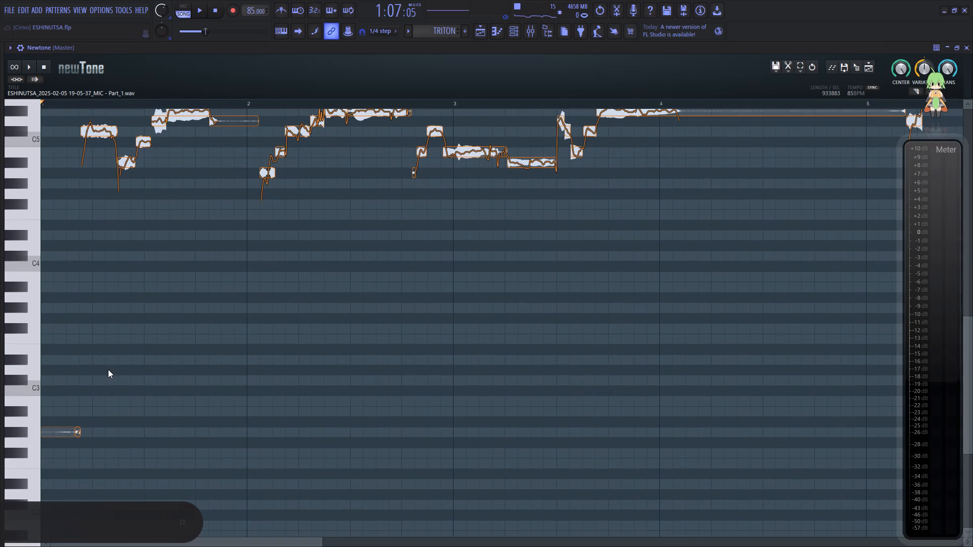
pyautogui.keyDown('ctrl'); pyautogui.scroll(13, 108, 369); pyautogui.keyUp('ctrl')
pyautogui.press('space')
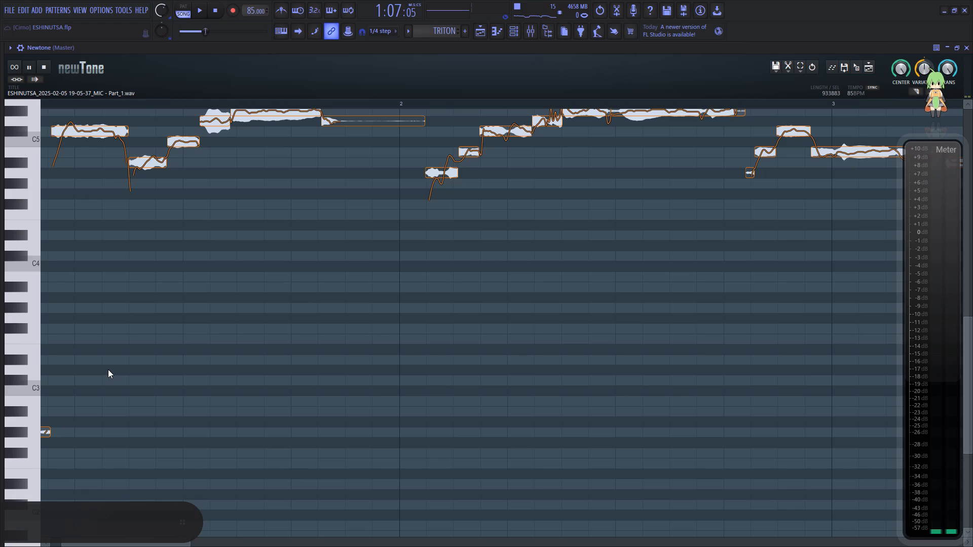
pyautogui.moveTo(151, 540); pyautogui.dragTo(97, 540)
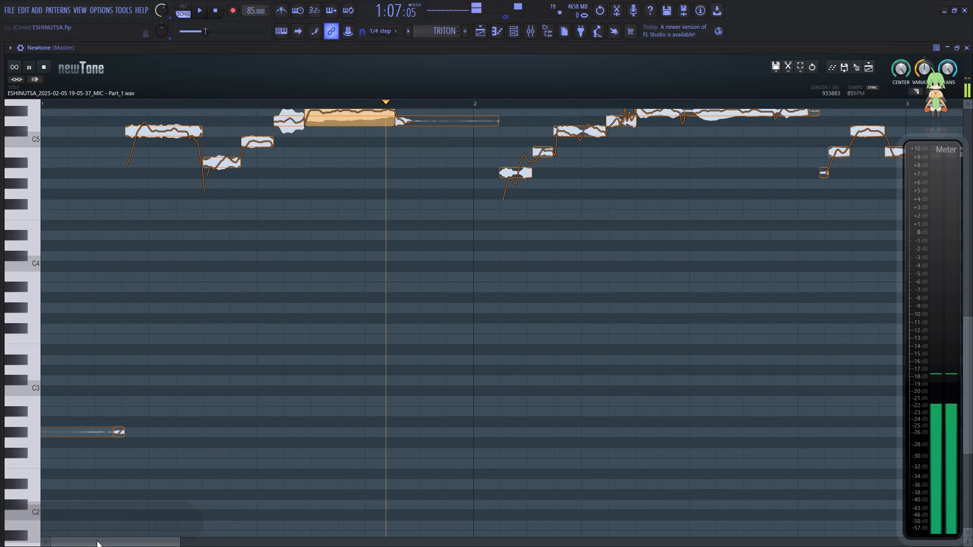
pyautogui.moveTo(97, 540); pyautogui.dragTo(92, 539)
pyautogui.press('space')
pyautogui.press('space')
pyautogui.press('space')
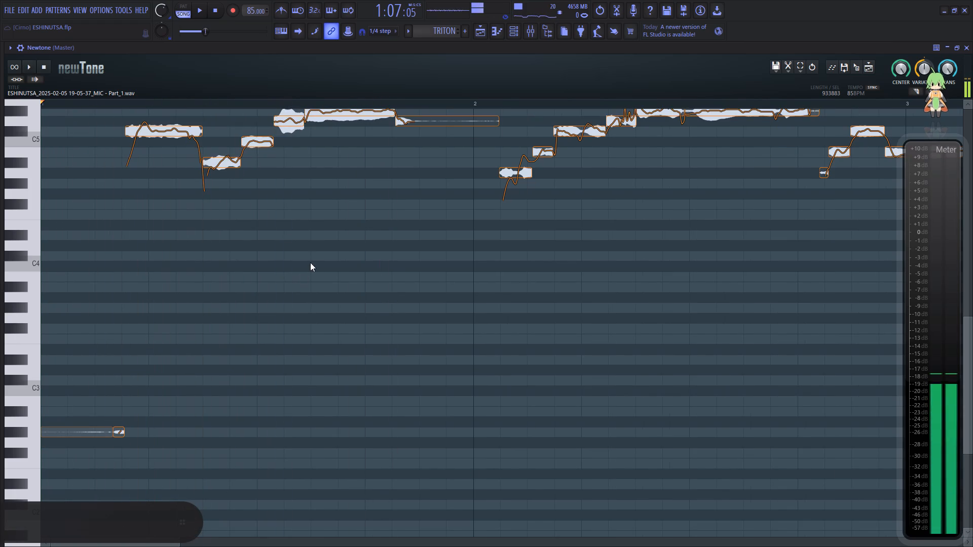
pyautogui.press('space')
pyautogui.scroll(4, 324, 230)
pyautogui.press('space')
# Set the Newtone scale to F# major and snap the vocal notes to that scale.
pyautogui.click(789, 69)
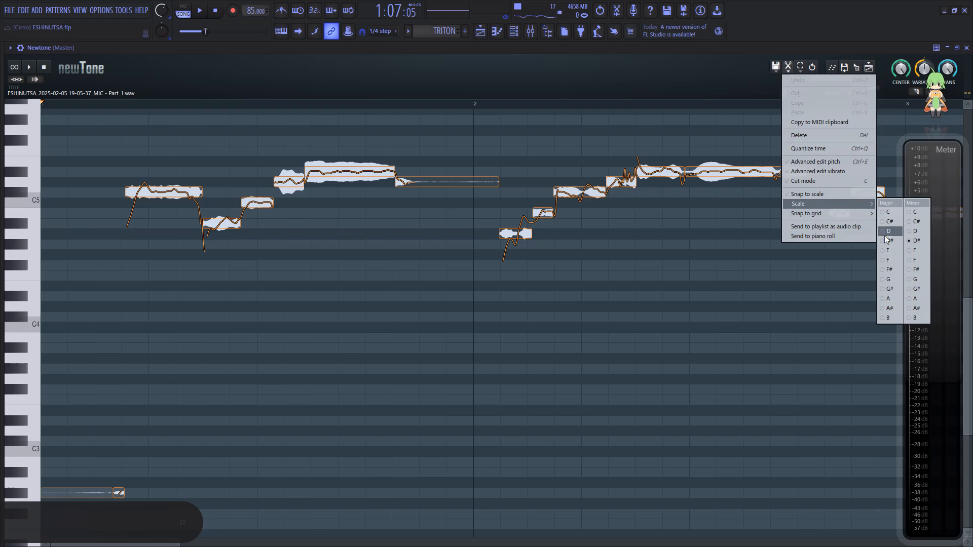
pyautogui.click(889, 269)
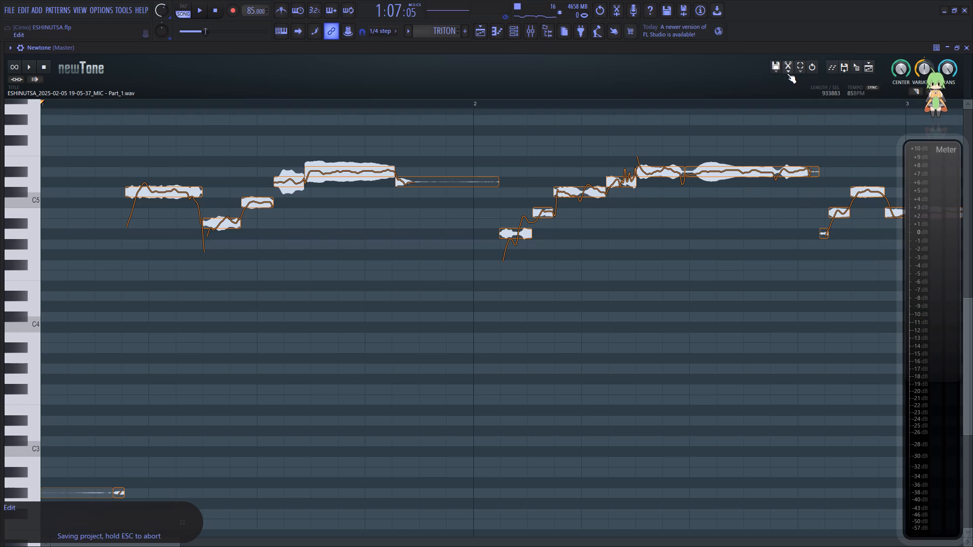
pyautogui.click(787, 73)
pyautogui.click(818, 191)
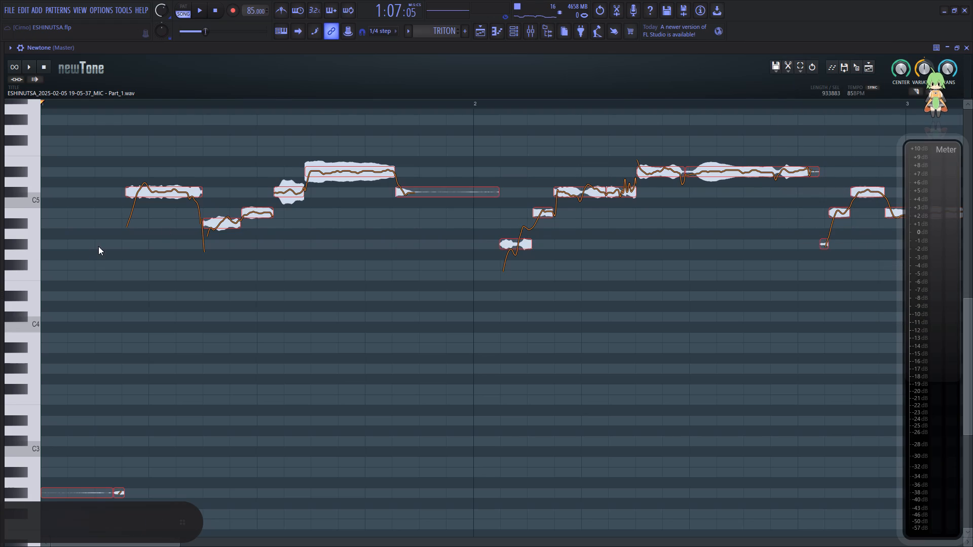
# Replay the opening phrase of the scale-snapped vocal and examine its notes up close.
pyautogui.click(98, 244)
pyautogui.press('space')
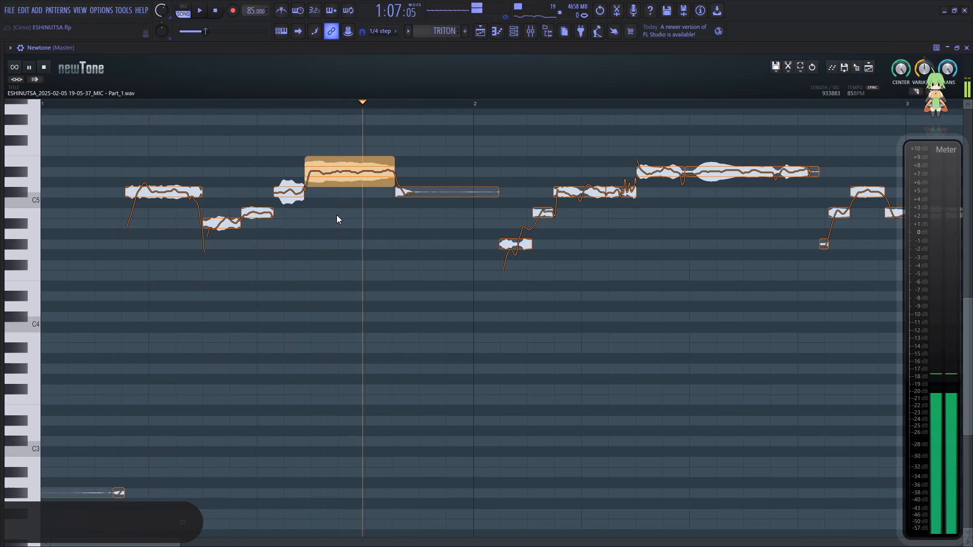
pyautogui.press('space')
pyautogui.press('space')
pyautogui.press('space')
pyautogui.keyDown('alt'); pyautogui.scroll(7, 137, 263); pyautogui.keyUp('alt')
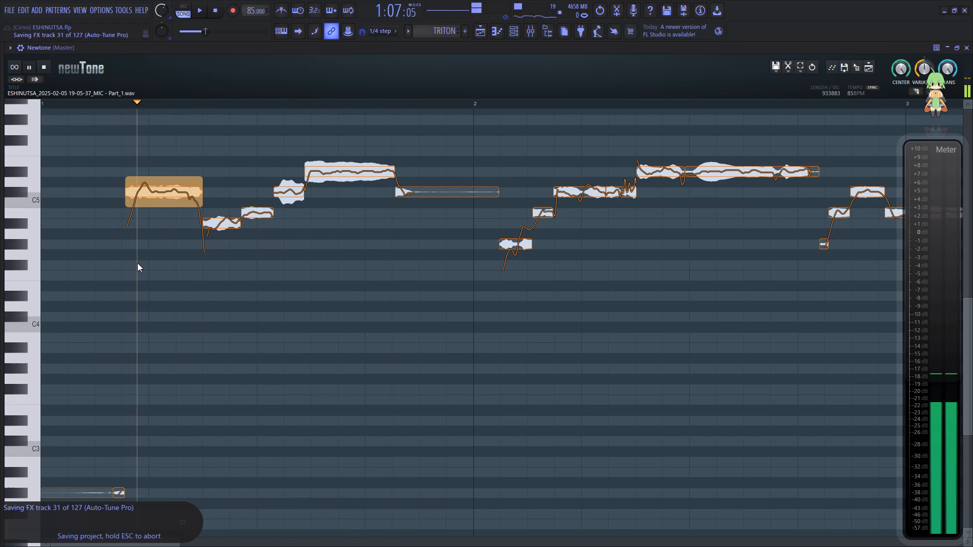
pyautogui.keyDown('alt'); pyautogui.scroll(19, 142, 254); pyautogui.keyUp('alt')
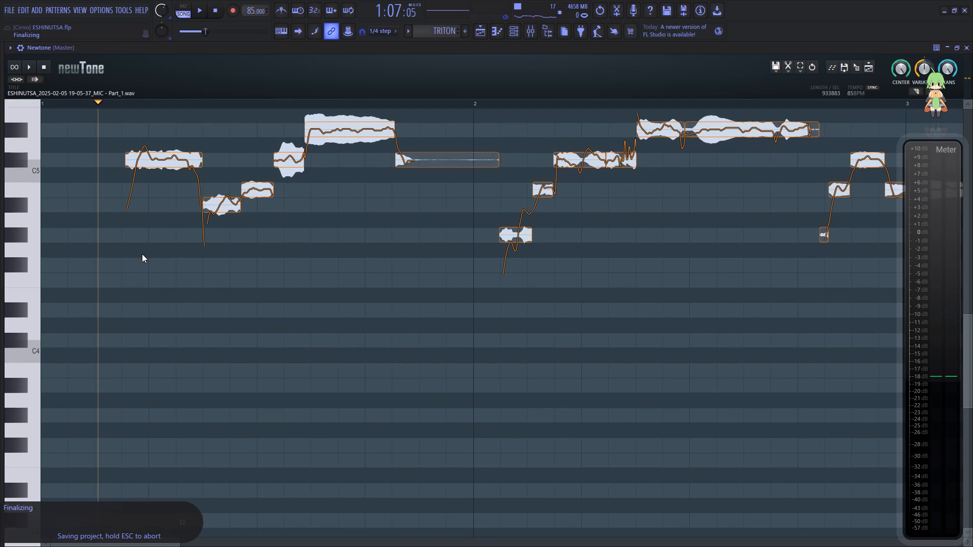
pyautogui.keyDown('ctrl'); pyautogui.scroll(7, 142, 254); pyautogui.keyUp('ctrl')
pyautogui.keyDown('alt'); pyautogui.scroll(14, 146, 258); pyautogui.keyUp('alt')
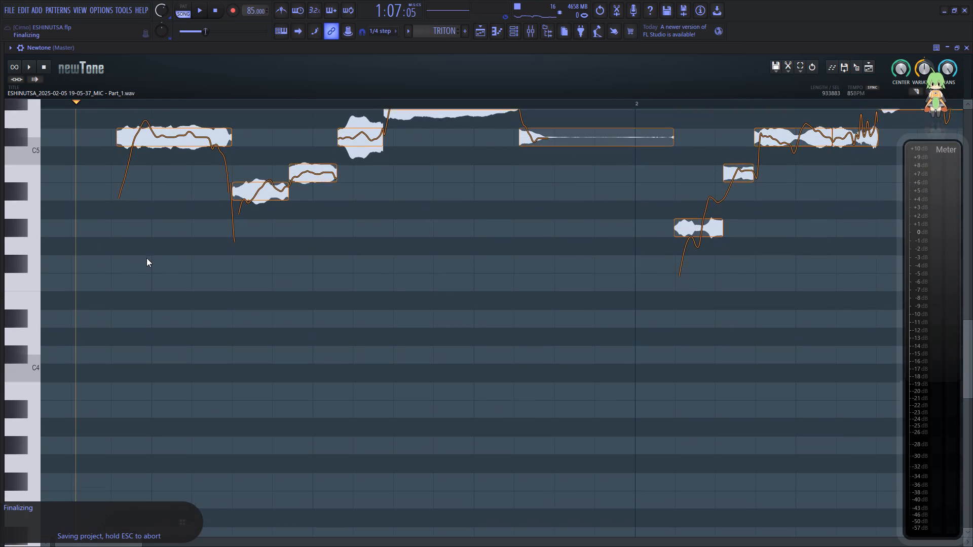
pyautogui.keyDown('alt'); pyautogui.scroll(10, 146, 258); pyautogui.keyUp('alt')
pyautogui.press('space')
pyautogui.press('space')
# Turn on advanced pitch editing for the vocal notes.
pyautogui.click(174, 239)
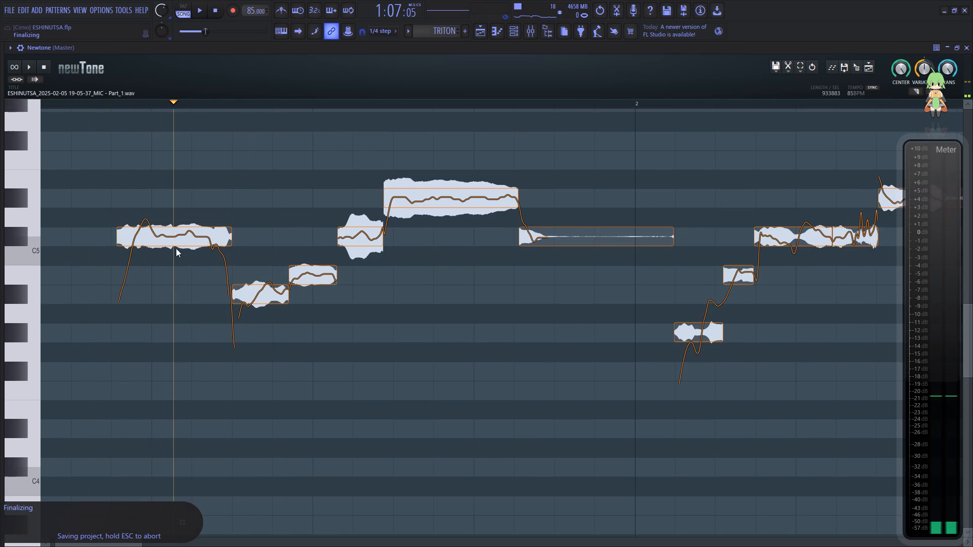
pyautogui.click(789, 73)
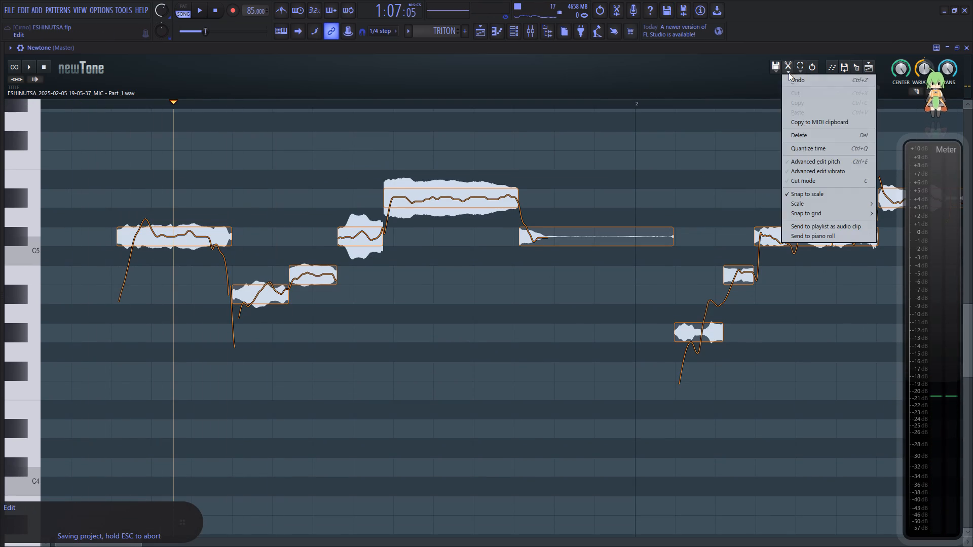
pyautogui.click(812, 164)
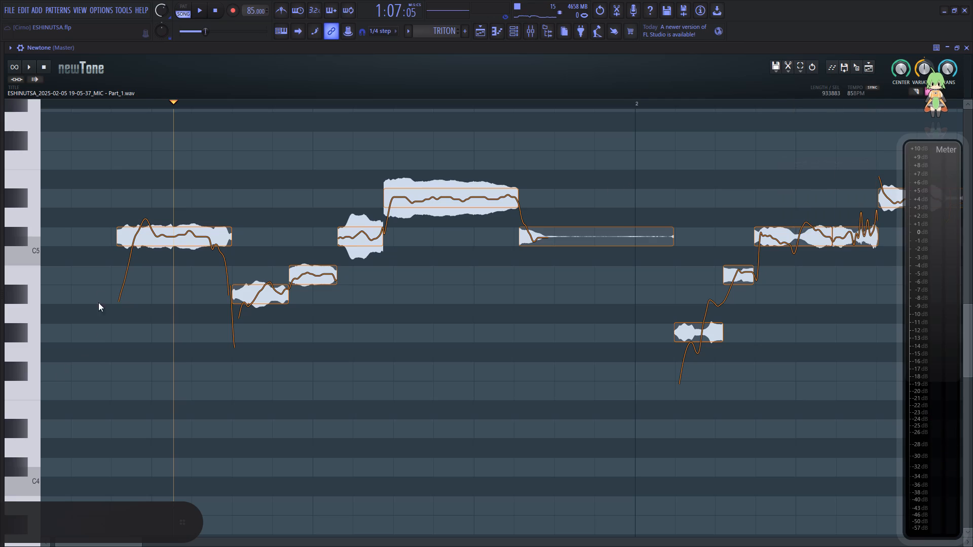
# Reduce the pitch variation of the opening phrase's first note at C#5 to 48.57% and replay the phrase.
pyautogui.click(100, 292)
pyautogui.press('space')
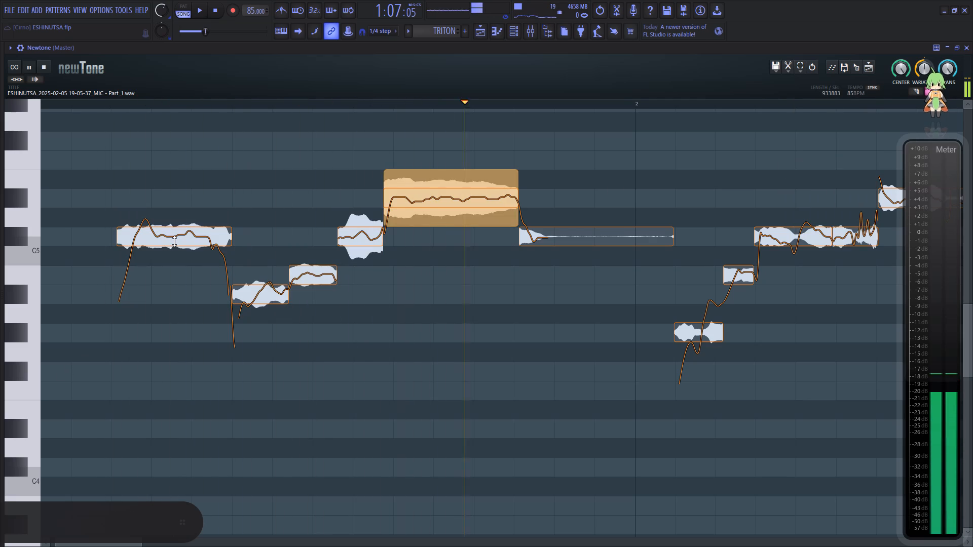
pyautogui.press('space')
pyautogui.click(174, 241)
pyautogui.moveTo(172, 264); pyautogui.dragTo(173, 225)
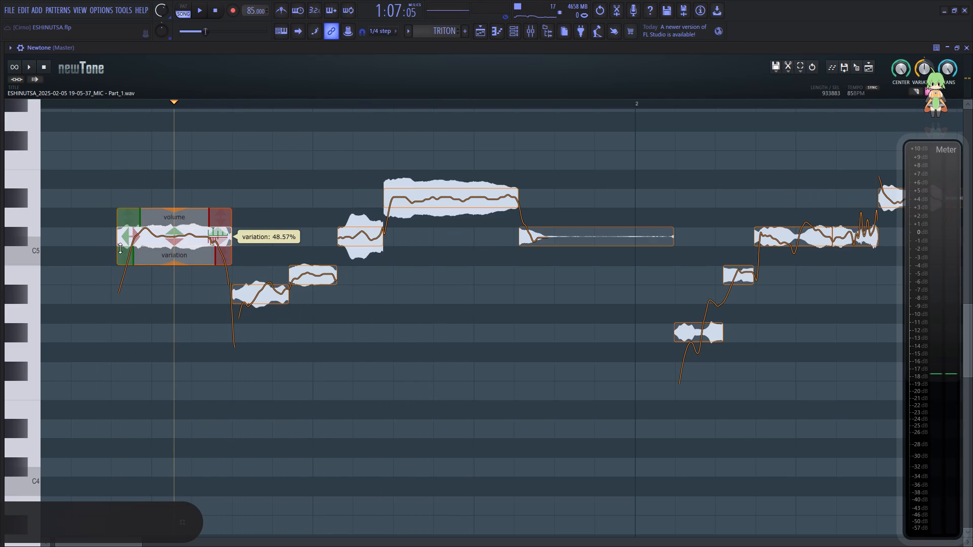
pyautogui.click(97, 252)
pyautogui.press('space')
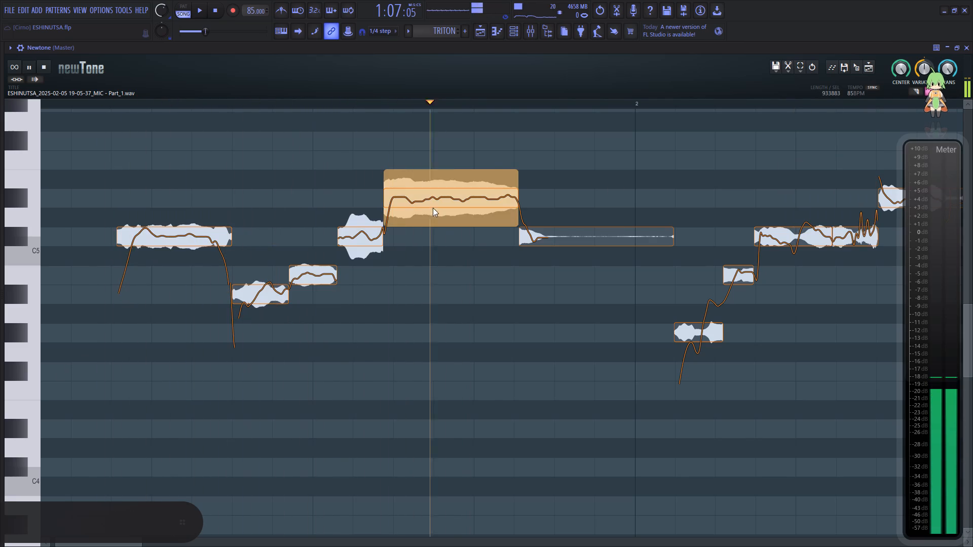
# Reduce the pitch variation of the long highest note before bar 2 to 69.01% and replay it.
pyautogui.press('space')
pyautogui.click(434, 207)
pyautogui.click(434, 200)
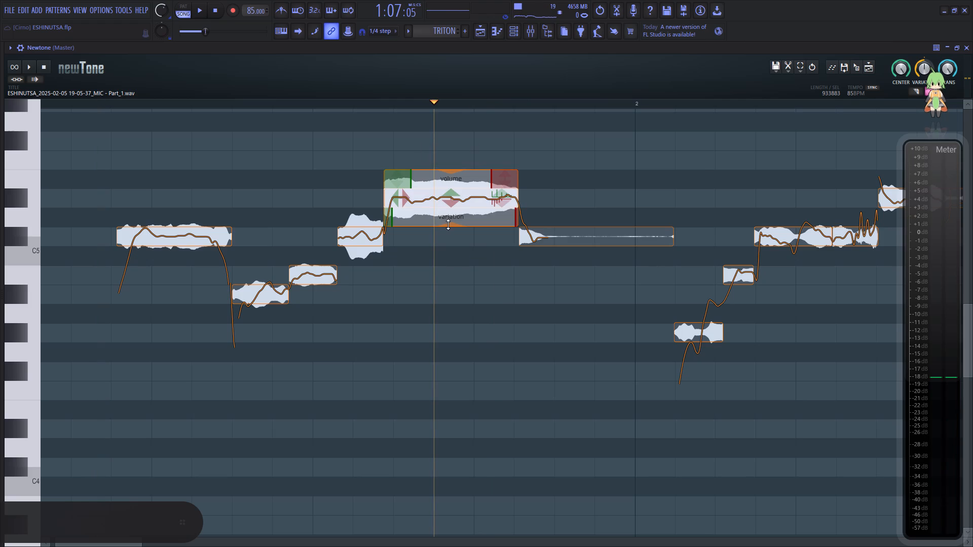
pyautogui.press('space')
pyautogui.moveTo(448, 224); pyautogui.dragTo(449, 201)
pyautogui.press('space')
pyautogui.press('space')
pyautogui.press('space')
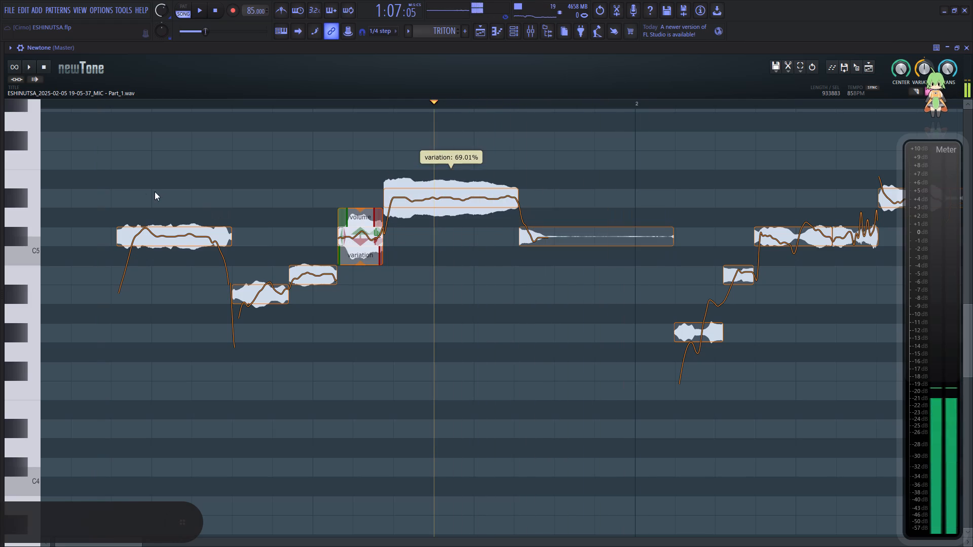
# Replay the opening phrase, reduce the pitch variation of its second note, and play it again.
pyautogui.click(131, 188)
pyautogui.press('space')
pyautogui.press('space')
pyautogui.press('space')
pyautogui.click(266, 294)
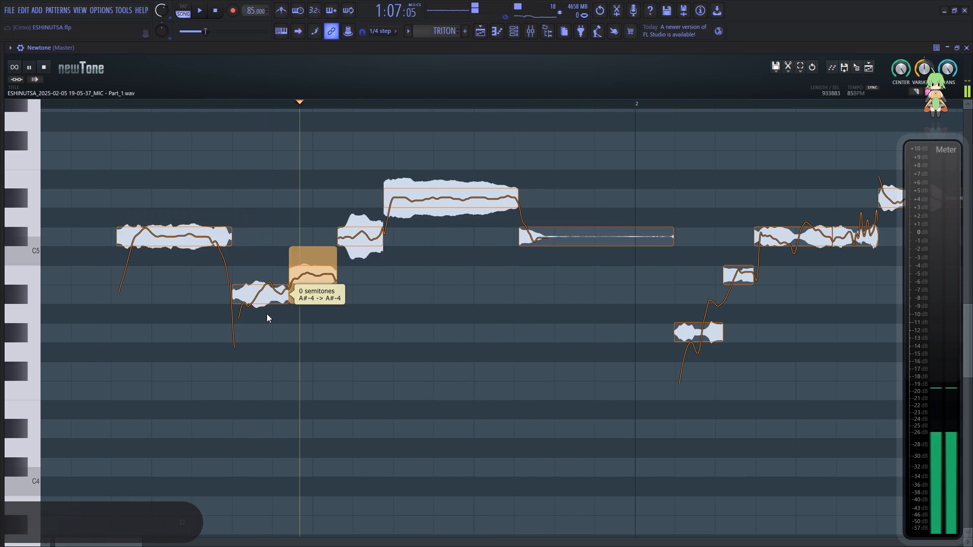
pyautogui.press('space')
pyautogui.click(259, 295)
pyautogui.moveTo(260, 322); pyautogui.dragTo(261, 284)
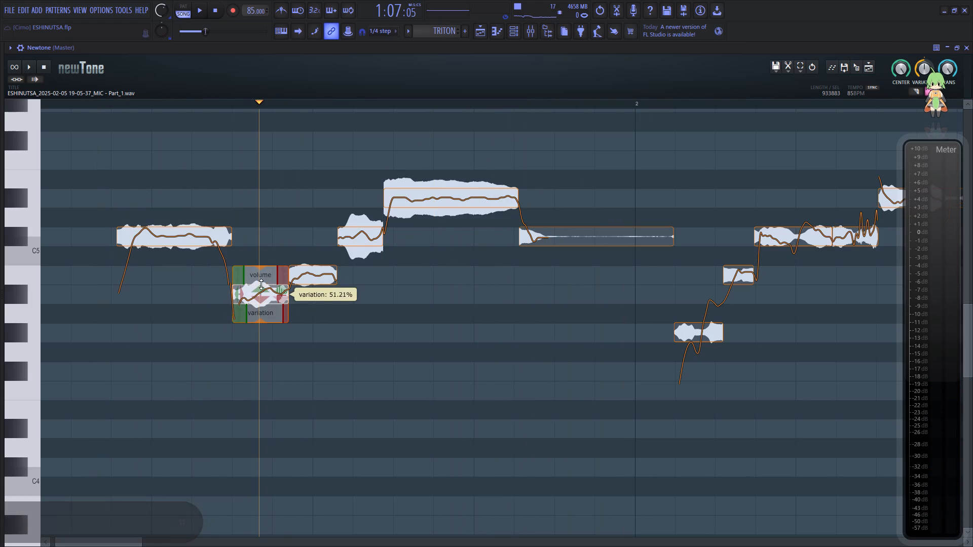
pyautogui.moveTo(261, 284); pyautogui.dragTo(262, 279)
pyautogui.press('space')
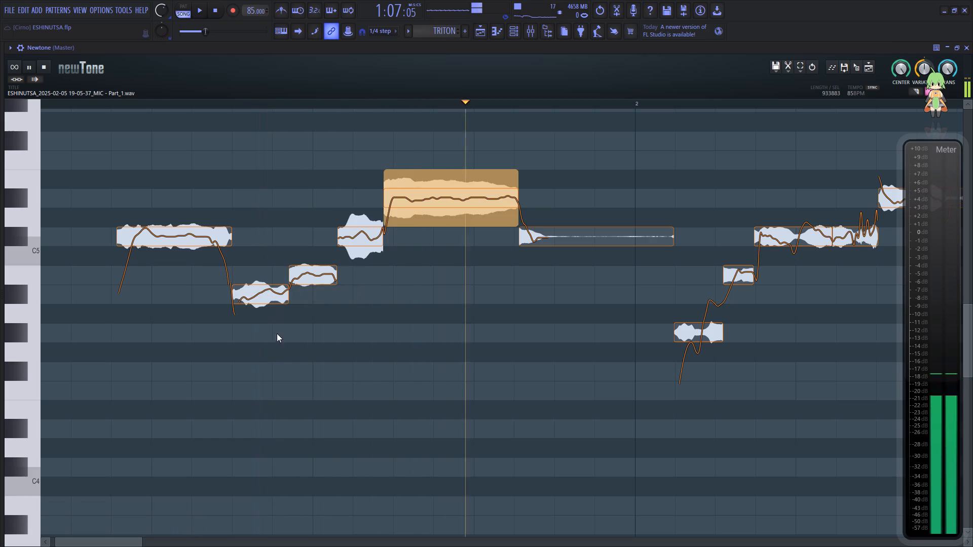
# Reduce the pitch variation of the low first note in the phrase after bar 2 and replay it.
pyautogui.moveTo(126, 539); pyautogui.dragTo(169, 538)
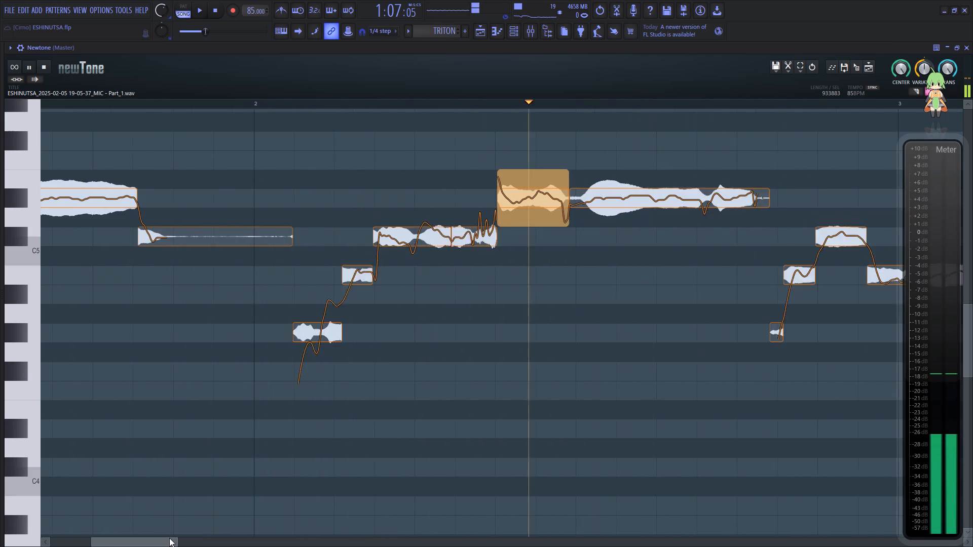
pyautogui.moveTo(169, 538); pyautogui.dragTo(178, 535)
pyautogui.click(107, 419)
pyautogui.press('space')
pyautogui.press('space')
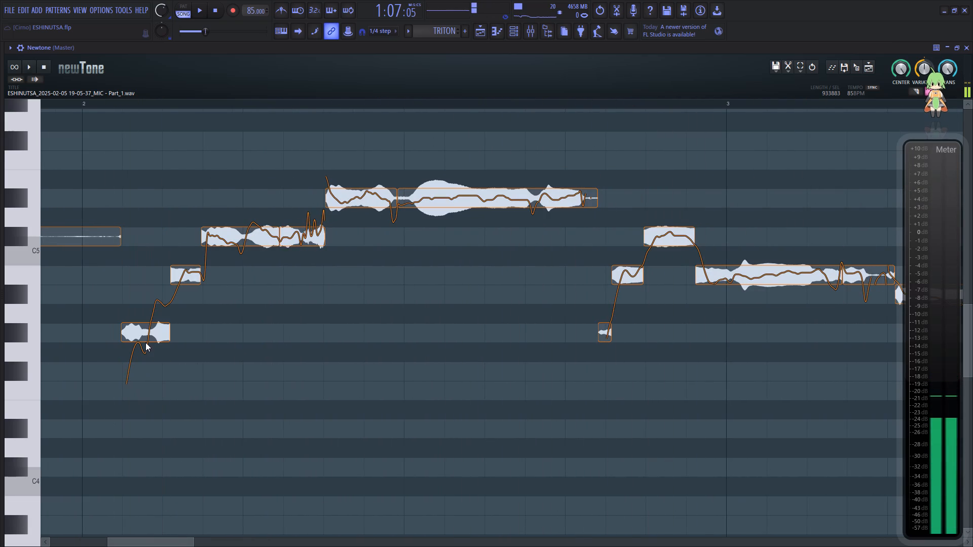
pyautogui.click(145, 336)
pyautogui.press('space')
pyautogui.press('space')
pyautogui.moveTo(143, 360); pyautogui.dragTo(146, 317)
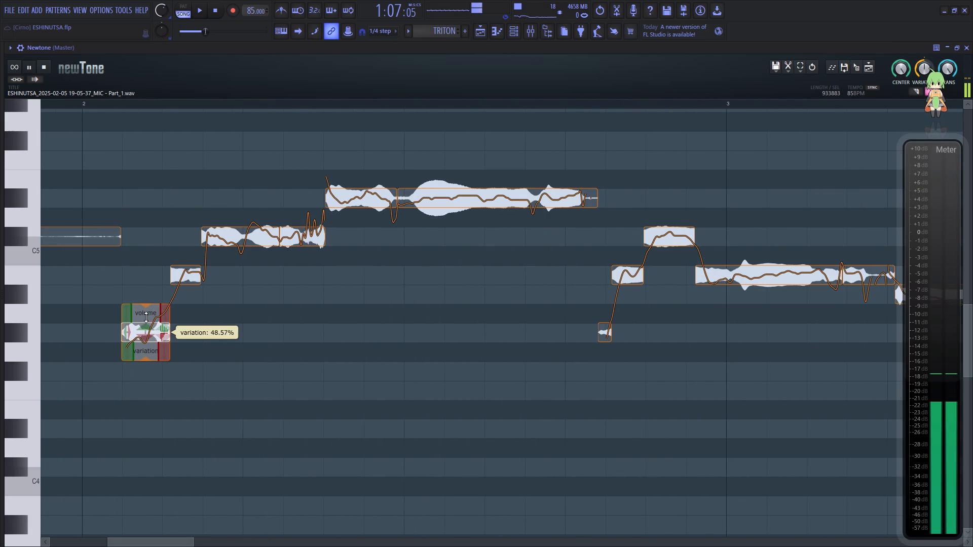
pyautogui.moveTo(146, 317); pyautogui.dragTo(146, 314)
pyautogui.press('space')
pyautogui.press('space')
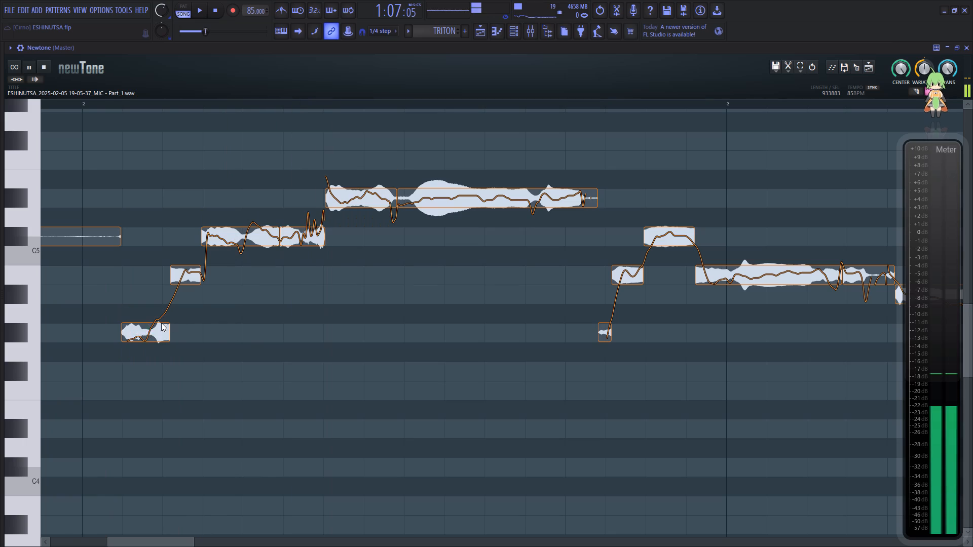
# Raise the pitch variation of the low first note after bar 2 partway back up and replay the phrase.
pyautogui.click(148, 333)
pyautogui.press('space')
pyautogui.moveTo(146, 360); pyautogui.dragTo(144, 380)
pyautogui.click(103, 346)
pyautogui.press('space')
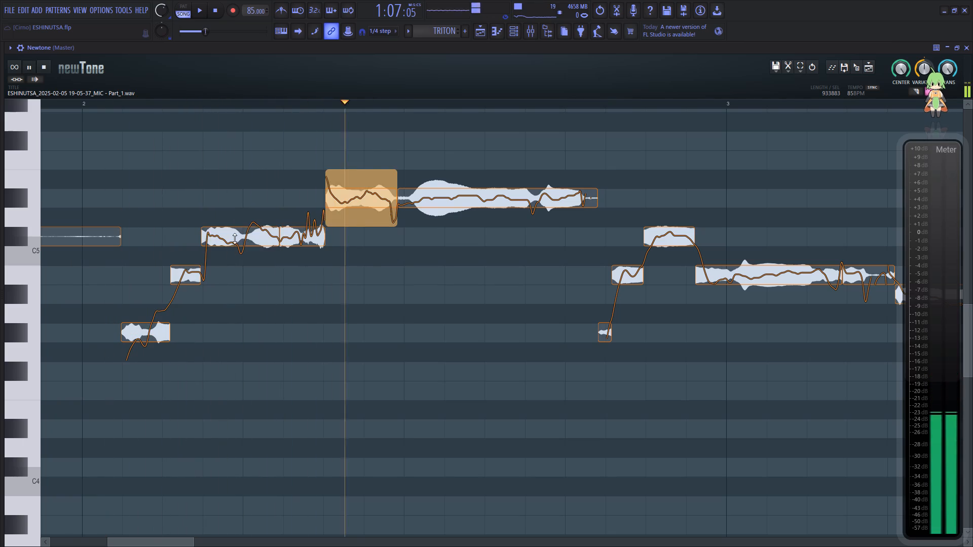
# Reduce the pitch variation of the third note after bar 2 to 45.93% and replay the phrase.
pyautogui.press('space')
pyautogui.moveTo(241, 263); pyautogui.dragTo(254, 221)
pyautogui.press('space')
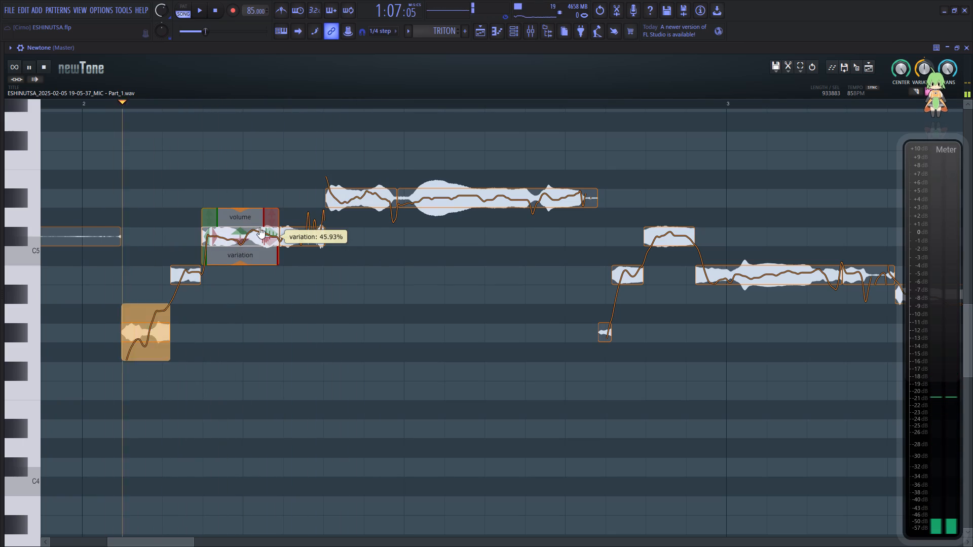
pyautogui.press('space')
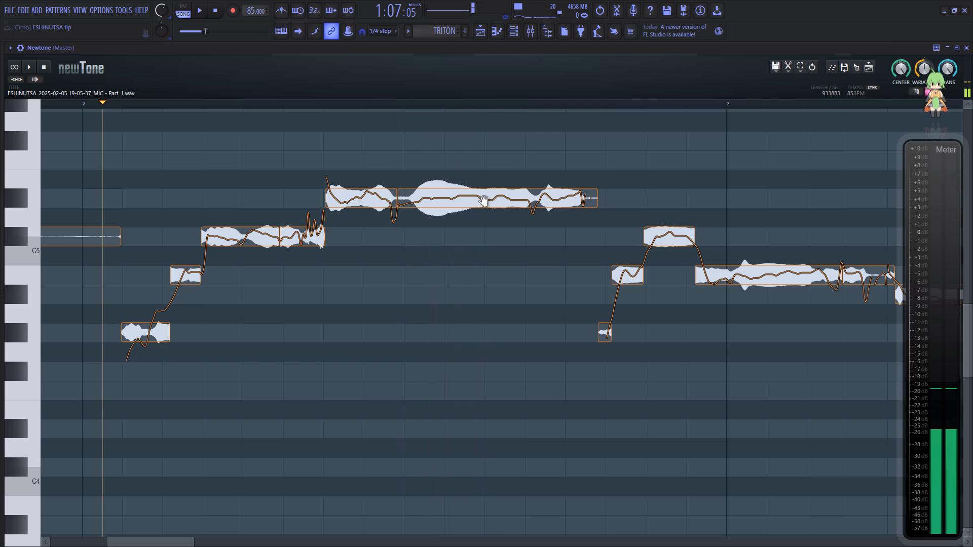
# Reduce the pitch variation of the phrase's long highest note to 61.76% and the note before it to 51.21%, then replay.
pyautogui.click(480, 197)
pyautogui.moveTo(492, 226); pyautogui.dragTo(493, 197)
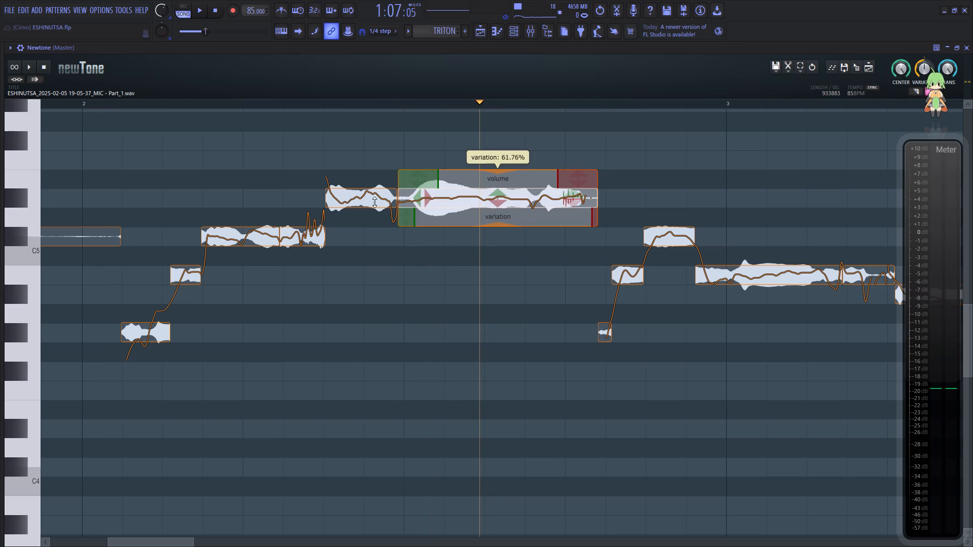
pyautogui.moveTo(363, 225); pyautogui.dragTo(361, 187)
pyautogui.click(199, 205)
pyautogui.press('space')
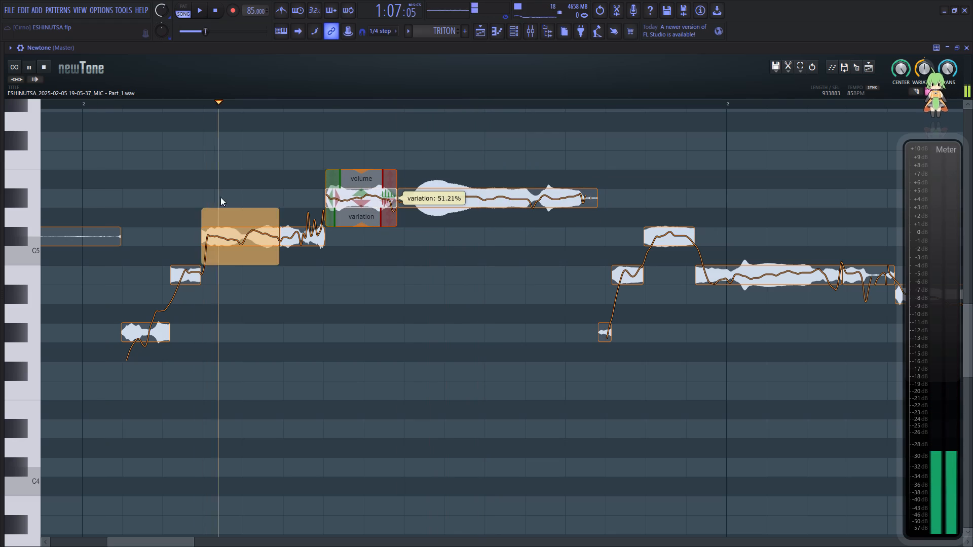
# Reduce the pitch variation of the long B4 note starting around bar 3 to 67.03% and the note before it to 46.59%, then replay.
pyautogui.moveTo(173, 538); pyautogui.dragTo(218, 534)
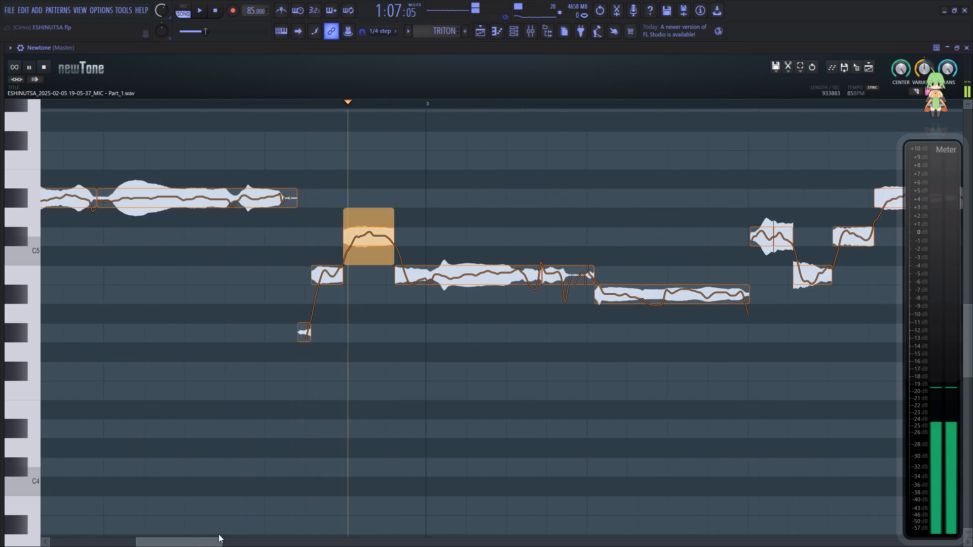
pyautogui.moveTo(218, 534); pyautogui.dragTo(219, 533)
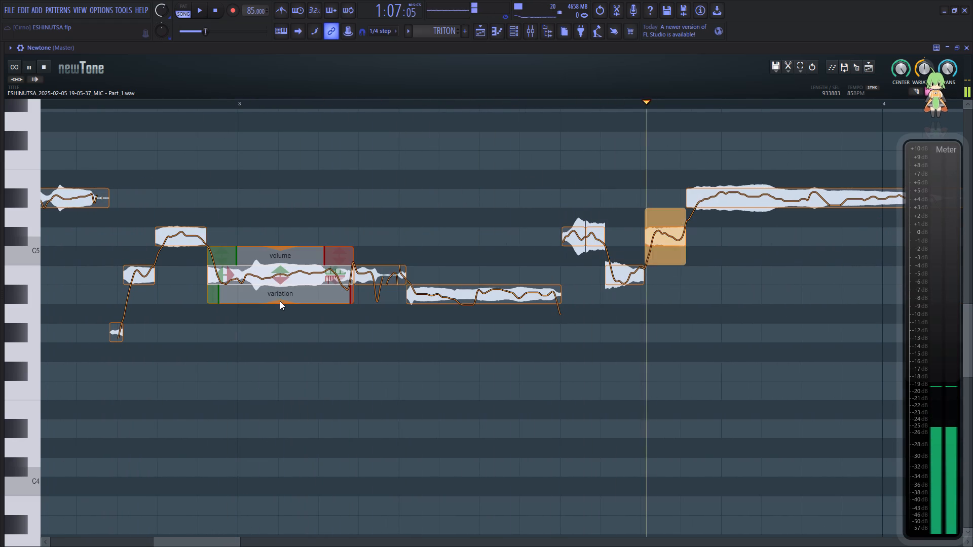
pyautogui.press('space')
pyautogui.moveTo(281, 304); pyautogui.dragTo(282, 280)
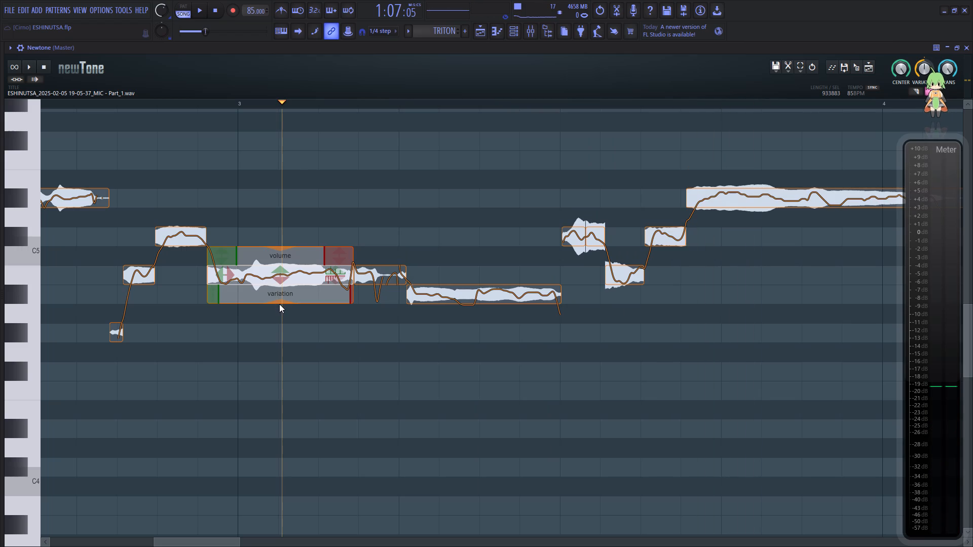
pyautogui.click(279, 304)
pyautogui.moveTo(279, 303); pyautogui.dragTo(279, 278)
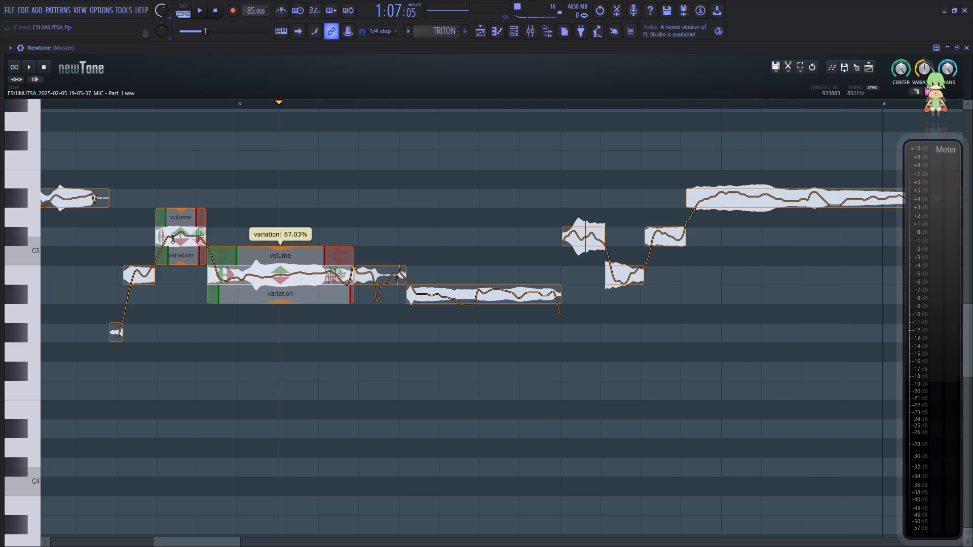
pyautogui.moveTo(179, 264); pyautogui.dragTo(182, 239)
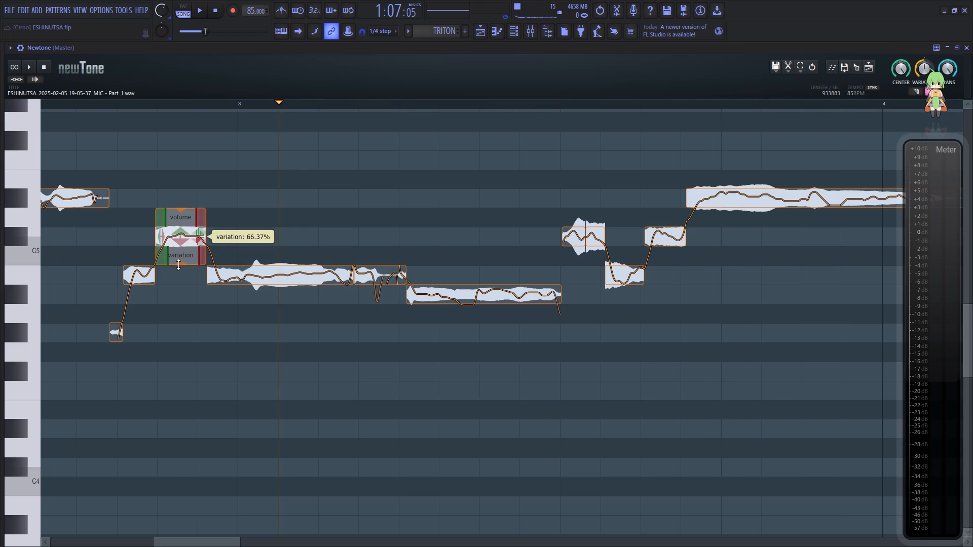
pyautogui.moveTo(180, 264); pyautogui.dragTo(181, 249)
pyautogui.click(107, 256)
pyautogui.press('space')
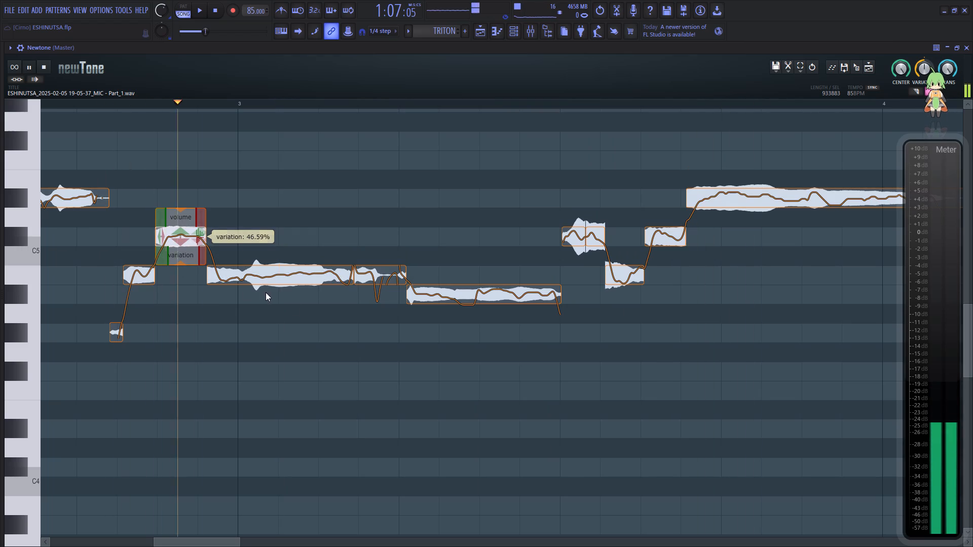
# Reduce the pitch variation of the long low A#4 note in the middle of bar 3 and replay from just before it.
pyautogui.moveTo(223, 539); pyautogui.dragTo(240, 536)
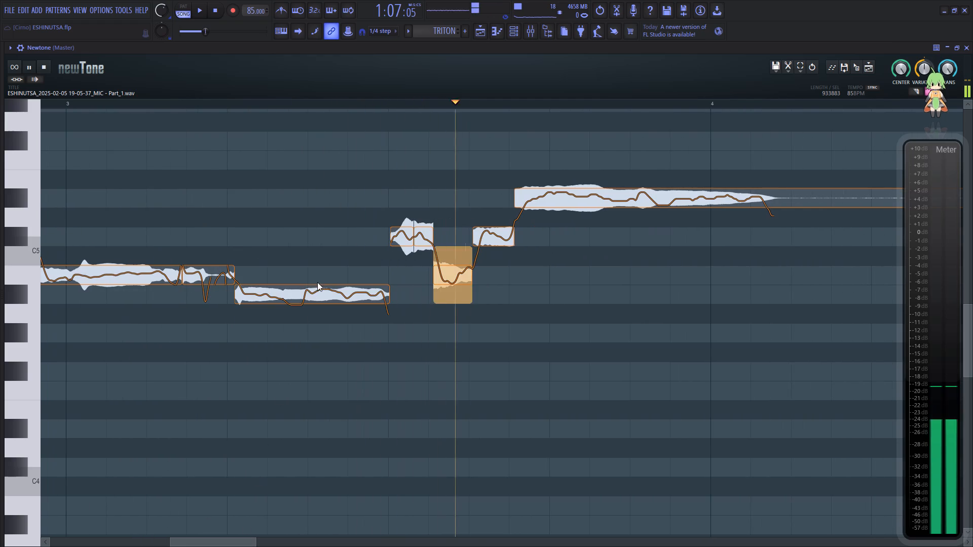
pyautogui.press('space')
pyautogui.click(311, 295)
pyautogui.moveTo(312, 322); pyautogui.dragTo(312, 293)
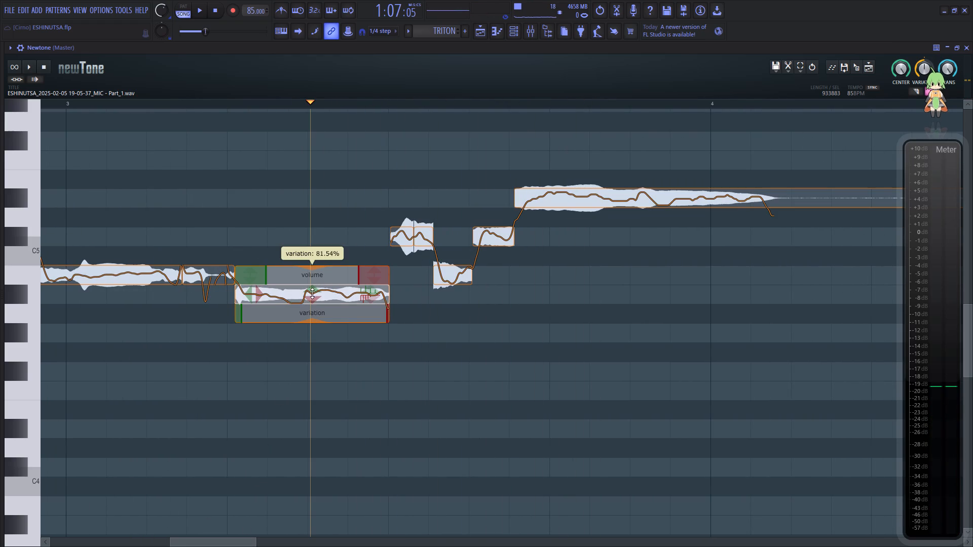
pyautogui.moveTo(312, 293); pyautogui.dragTo(313, 289)
pyautogui.click(194, 337)
pyautogui.press('space')
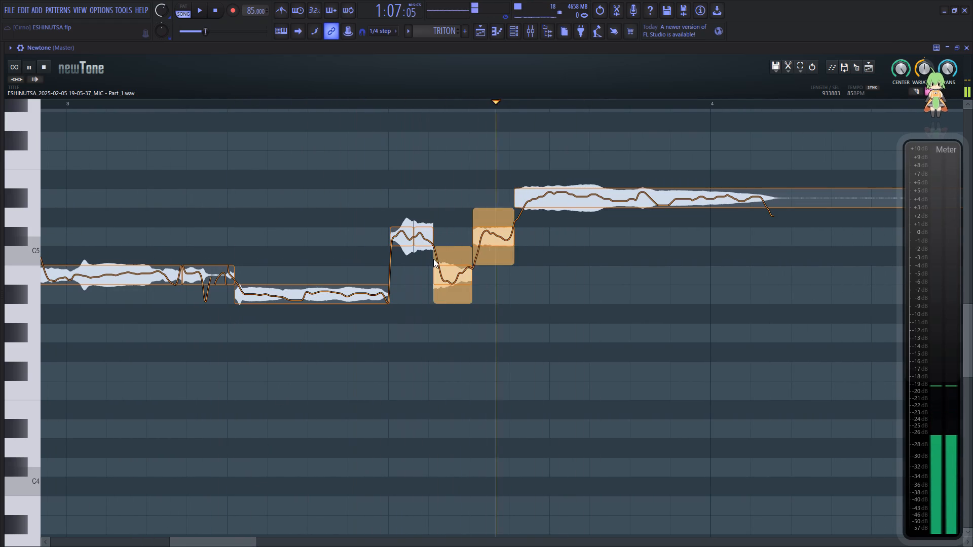
# Reduce the pitch variation of the long note running into bar 4, the note before it to 65.05%, and the preceding lower note to 56.48%.
pyautogui.press('space')
pyautogui.click(613, 194)
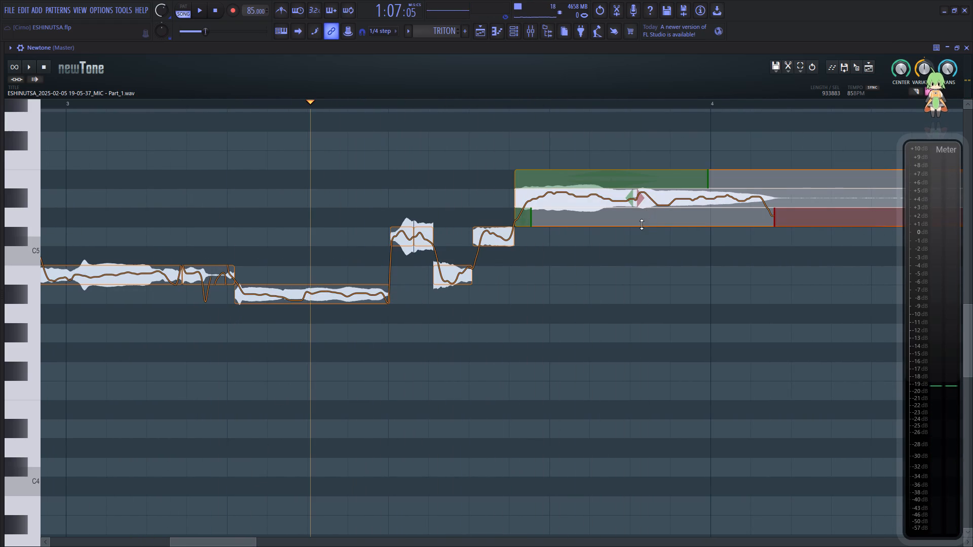
pyautogui.moveTo(642, 224); pyautogui.dragTo(649, 189)
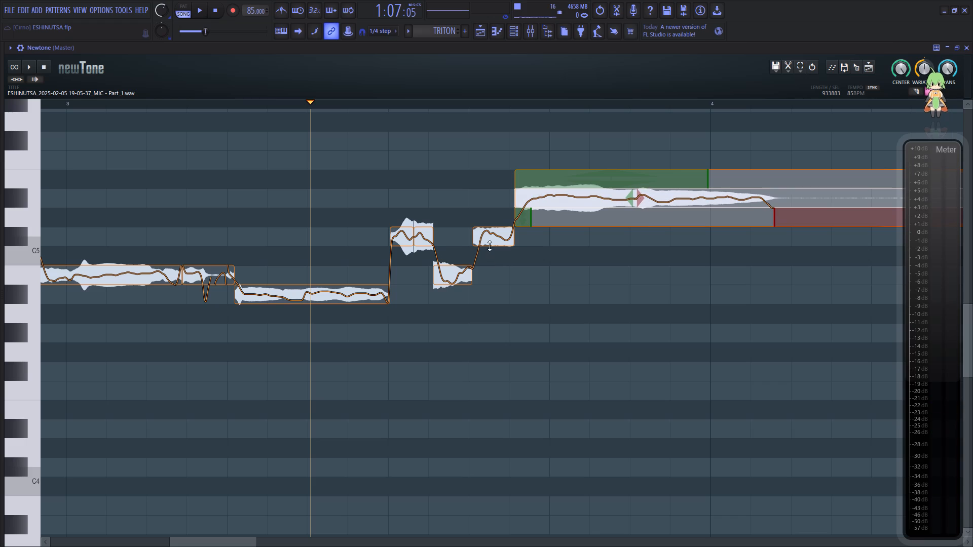
pyautogui.moveTo(495, 264); pyautogui.dragTo(499, 238)
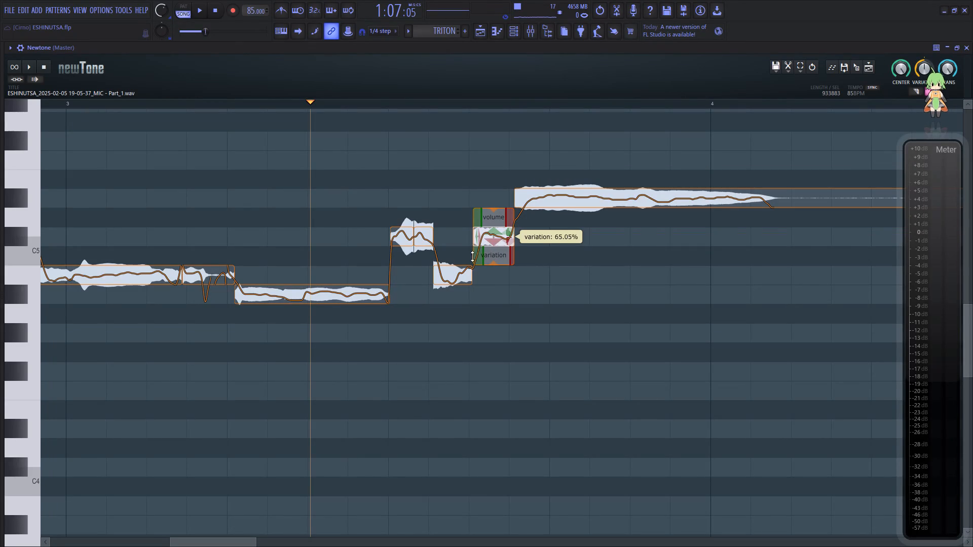
pyautogui.moveTo(454, 302); pyautogui.dragTo(456, 269)
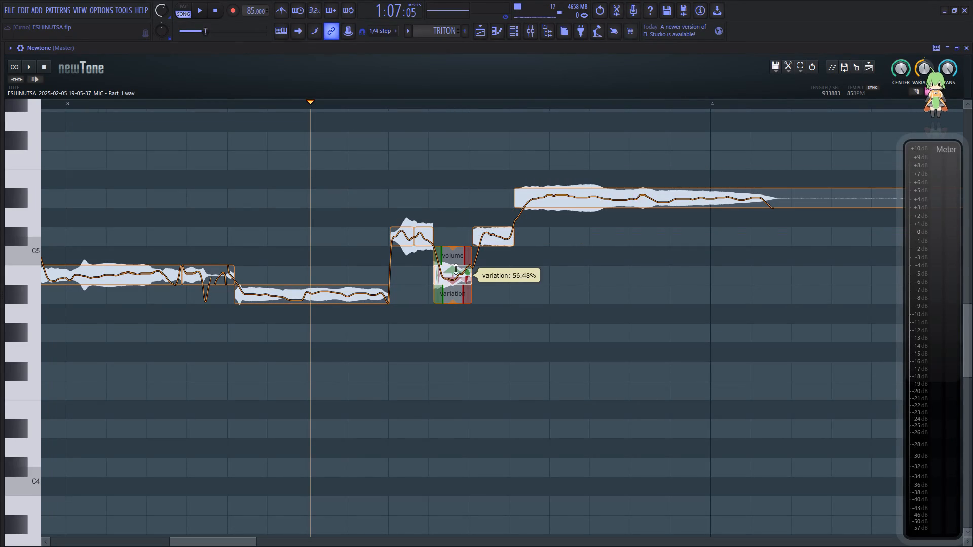
pyautogui.moveTo(456, 269); pyautogui.dragTo(456, 268)
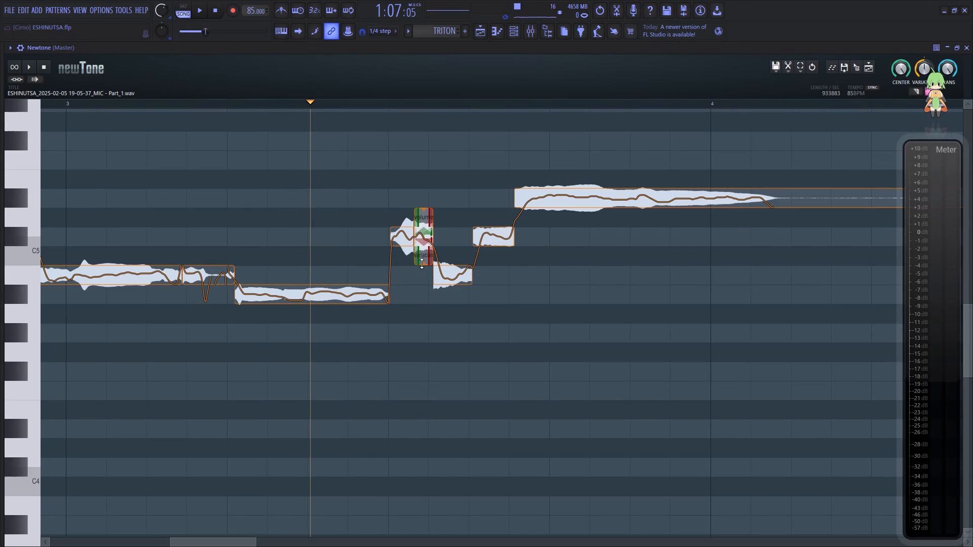
# Reduce the pitch variation of the two short adjoining C#5 notes in the later half of bar 3 and replay the phrase.
pyautogui.moveTo(422, 263); pyautogui.dragTo(423, 245)
pyautogui.moveTo(402, 263); pyautogui.dragTo(403, 242)
pyautogui.click(347, 244)
pyautogui.press('space')
# Continue listening to the phrase after bar 5, reduce its first C#5 note's pitch variation to 69.67%, and replay it.
pyautogui.moveTo(212, 542); pyautogui.dragTo(239, 530)
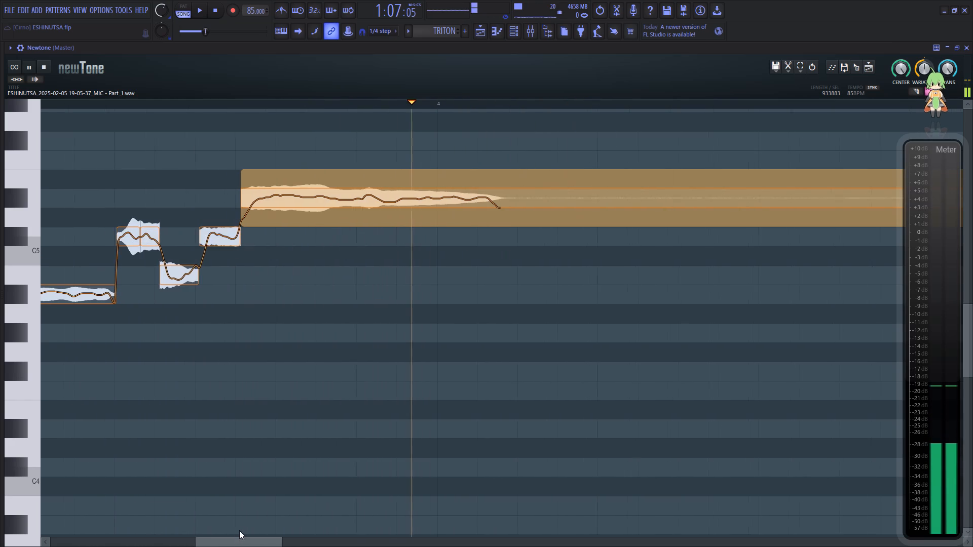
pyautogui.moveTo(239, 530); pyautogui.dragTo(317, 510)
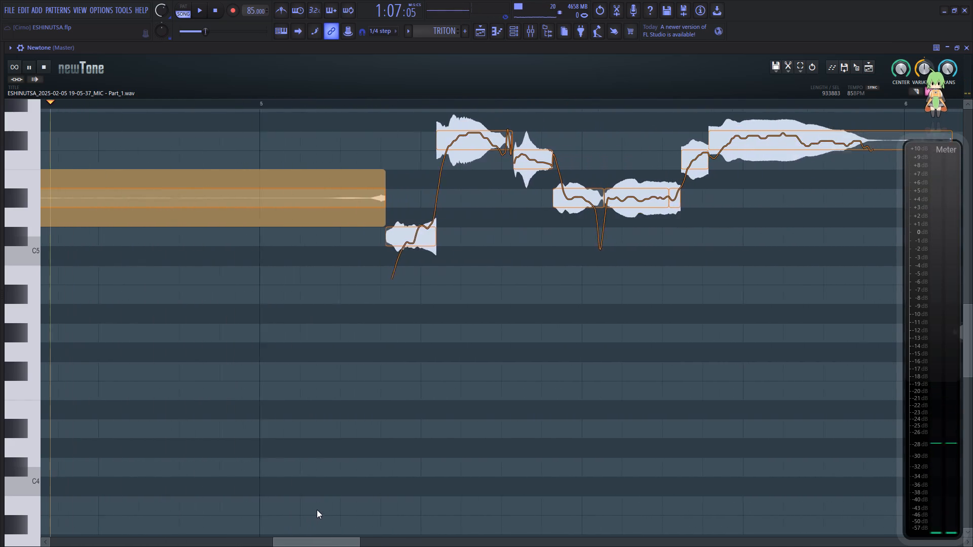
pyautogui.moveTo(317, 510); pyautogui.dragTo(334, 502)
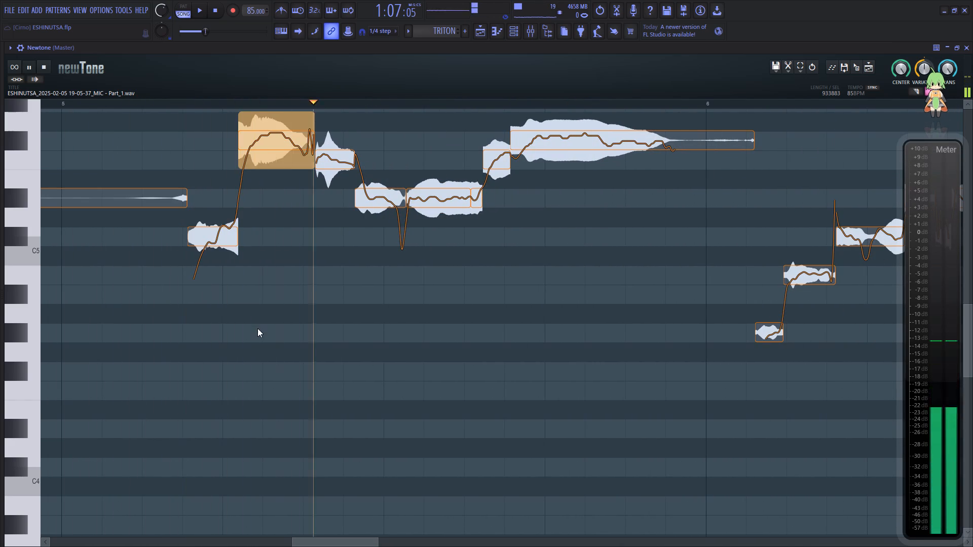
pyautogui.press('space')
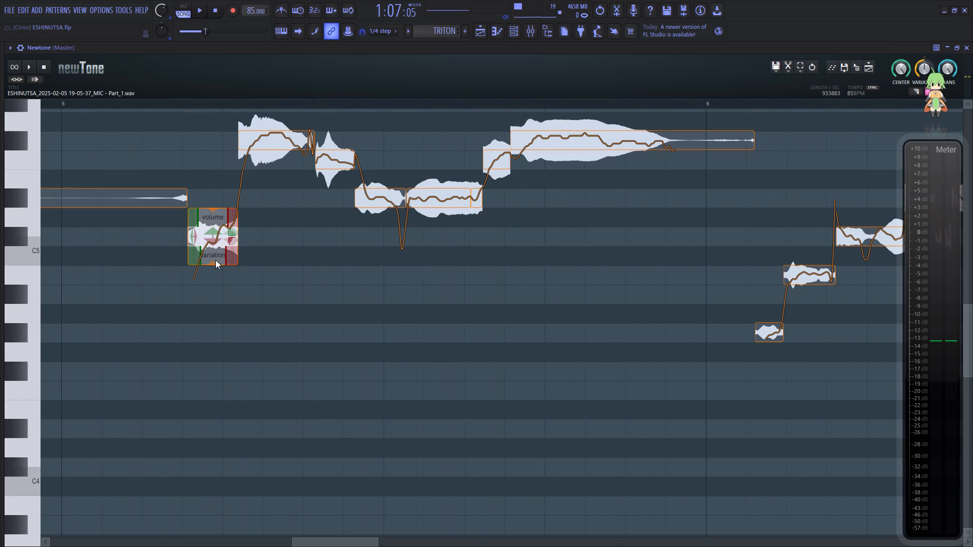
pyautogui.moveTo(213, 263); pyautogui.dragTo(215, 240)
pyautogui.click(141, 252)
pyautogui.press('space')
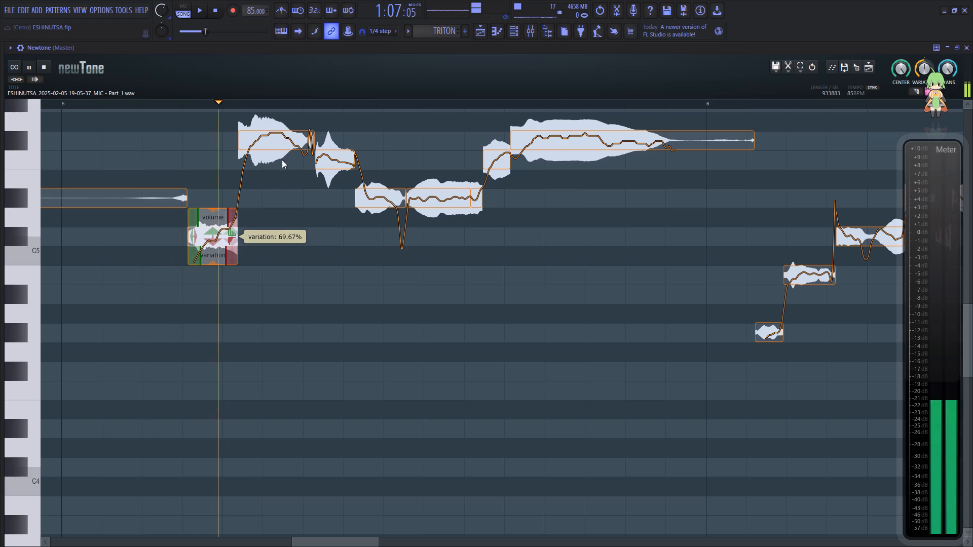
# Reduce the pitch variation of the high second note of the phrase after bar 5 and replay the phrase.
pyautogui.press('space')
pyautogui.click(280, 145)
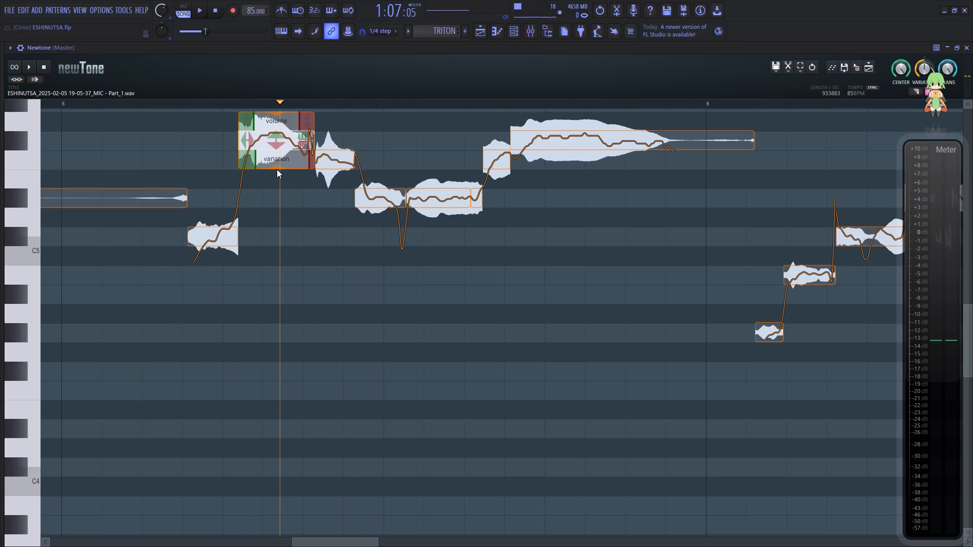
pyautogui.moveTo(277, 168); pyautogui.dragTo(282, 137)
pyautogui.click(159, 251)
pyautogui.press('space')
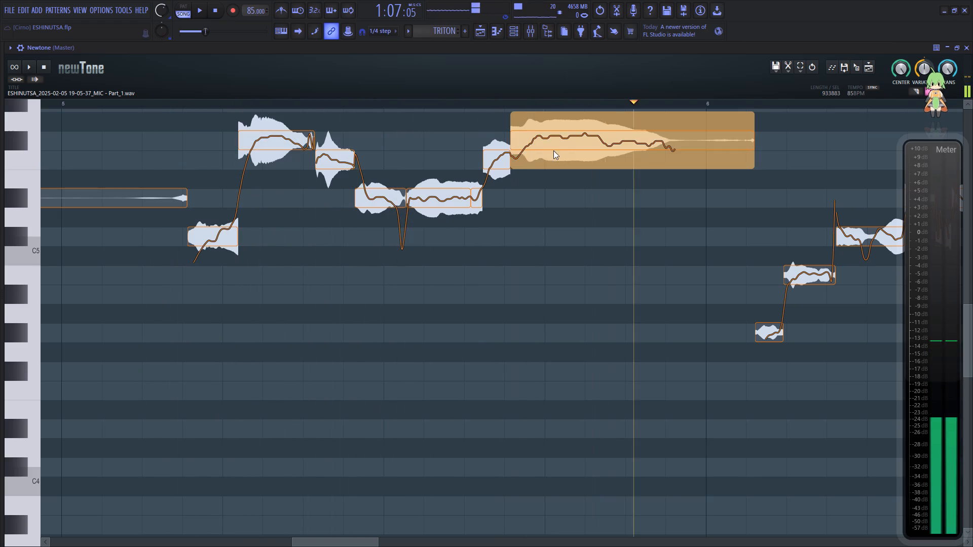
# Reduce the pitch variation of the long high note running into bar 6 and the two longer D#5 notes before it, then replay.
pyautogui.press('space')
pyautogui.click(571, 138)
pyautogui.moveTo(609, 167); pyautogui.dragTo(610, 141)
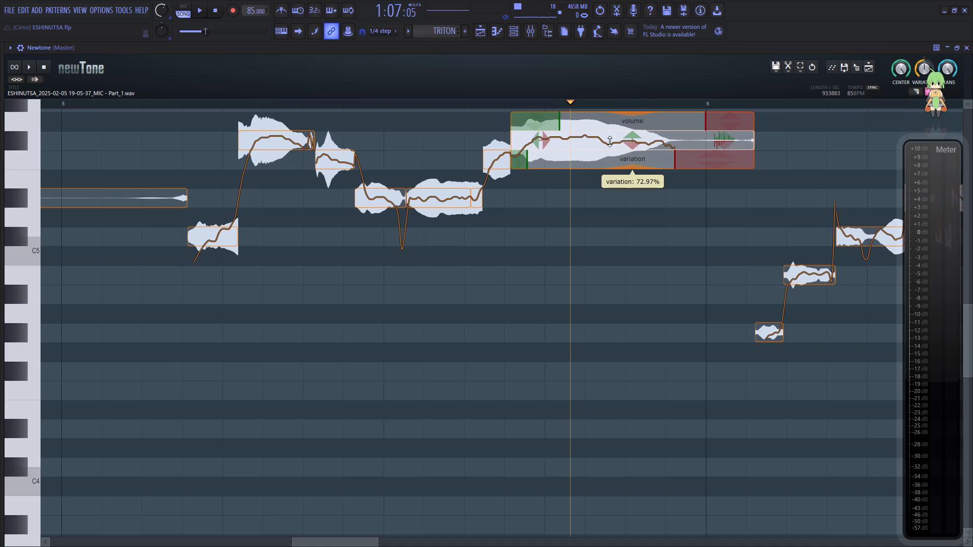
pyautogui.moveTo(610, 141); pyautogui.dragTo(610, 138)
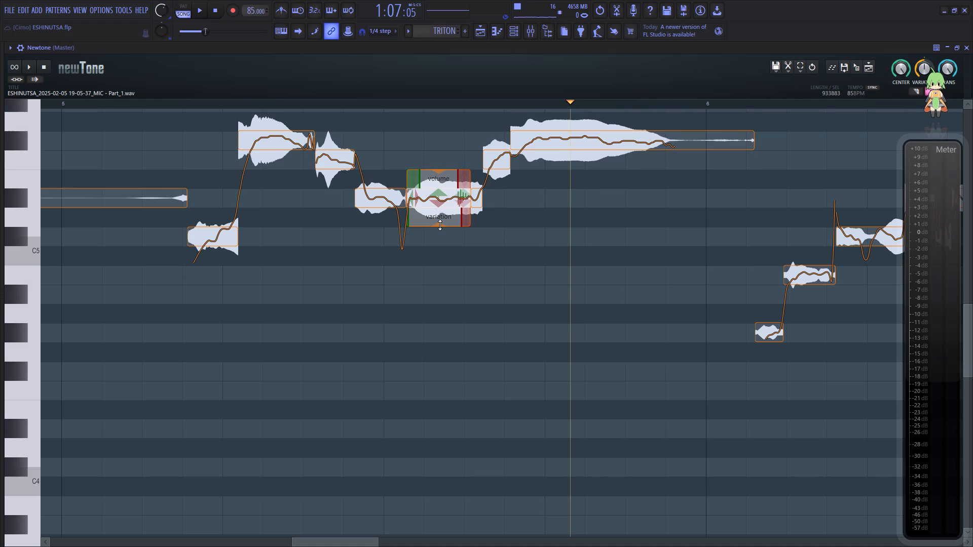
pyautogui.moveTo(440, 225); pyautogui.dragTo(449, 190)
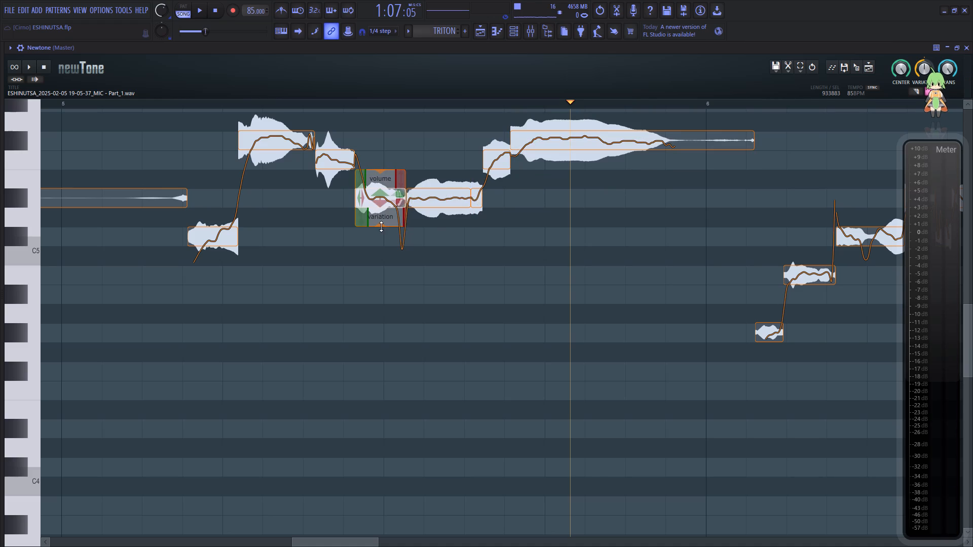
pyautogui.moveTo(381, 226); pyautogui.dragTo(390, 188)
pyautogui.click(134, 266)
pyautogui.press('space')
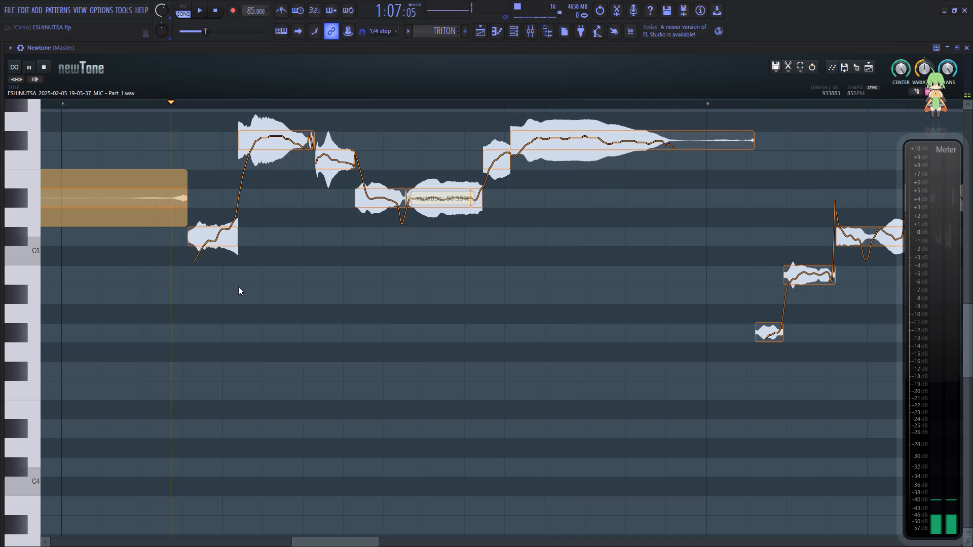
# Listen through the phrase after bar 6, reduce its second note's pitch variation to 63.07%, and replay it.
pyautogui.moveTo(330, 540); pyautogui.dragTo(362, 542)
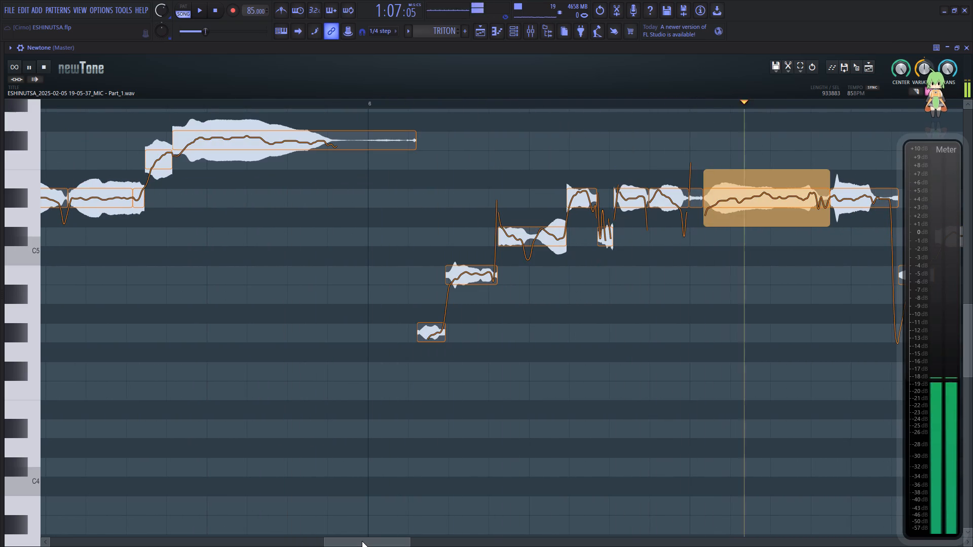
pyautogui.press('space')
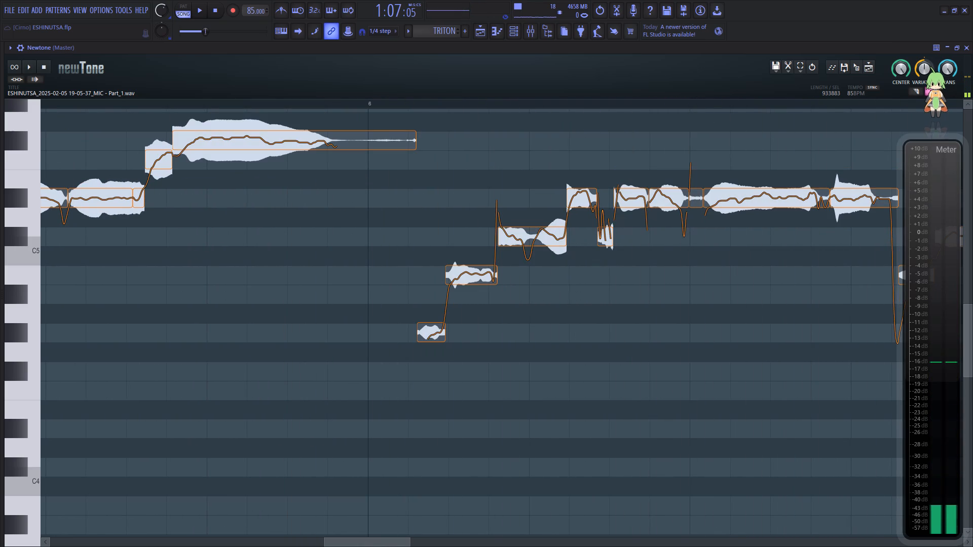
pyautogui.press('space')
pyautogui.moveTo(361, 540); pyautogui.dragTo(362, 540)
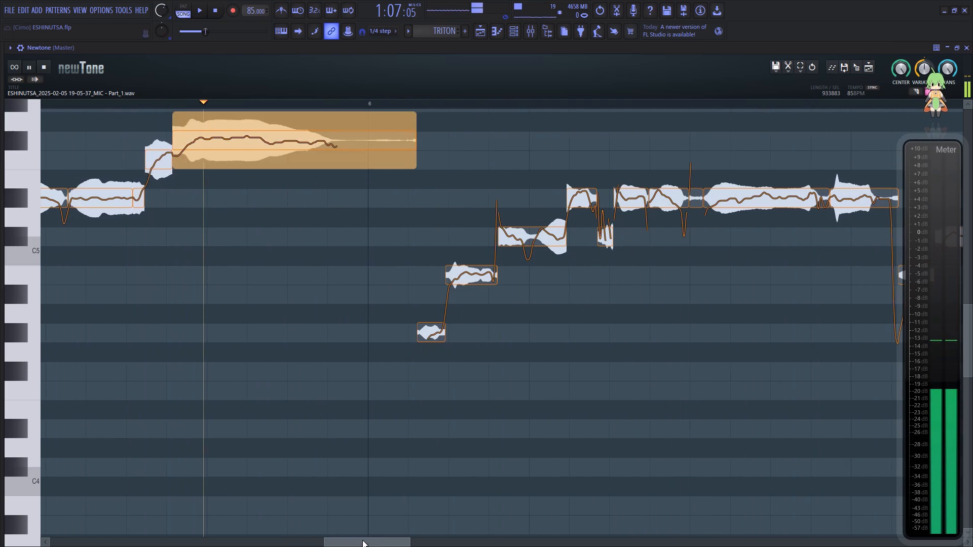
pyautogui.moveTo(362, 540); pyautogui.dragTo(380, 541)
pyautogui.press('space')
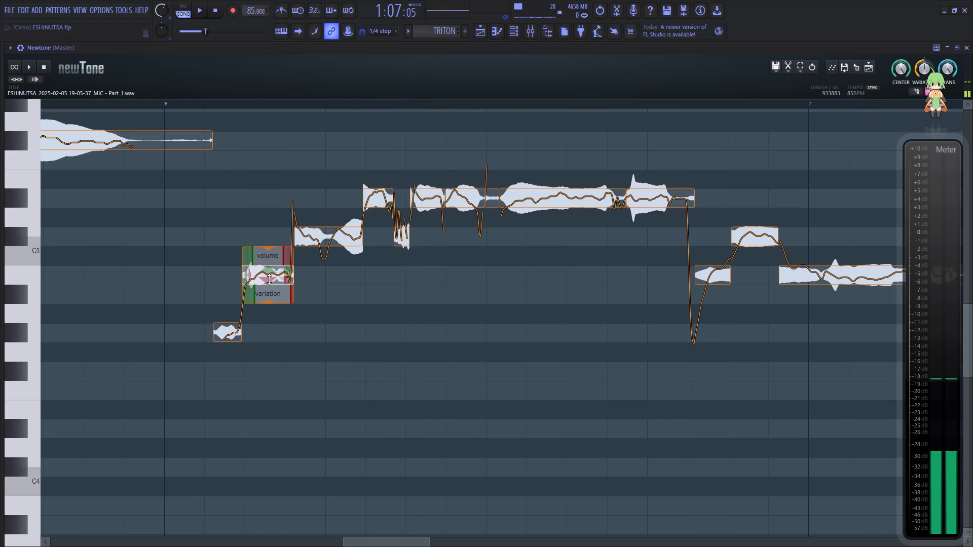
pyautogui.click(269, 279)
pyautogui.moveTo(268, 302); pyautogui.dragTo(273, 273)
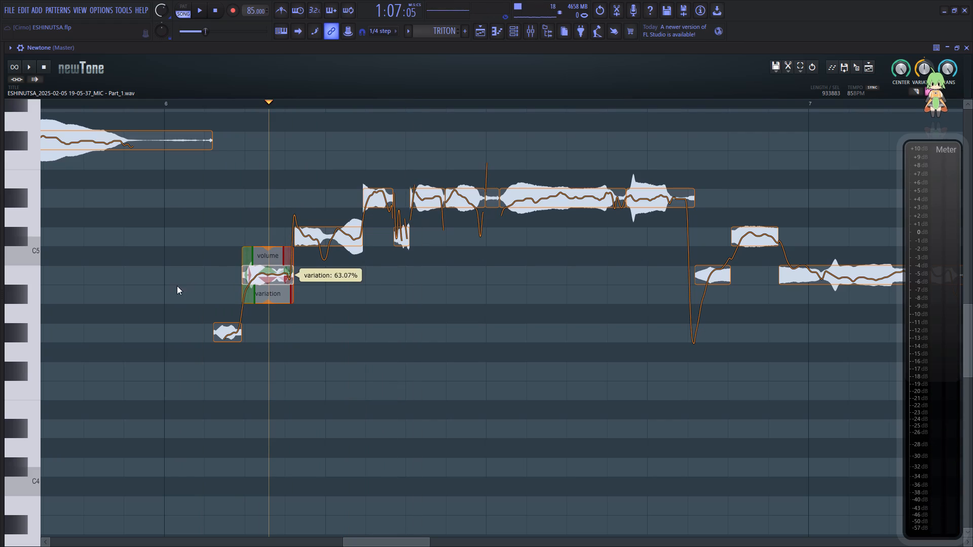
pyautogui.click(177, 286)
pyautogui.press('space')
# Reduce the pitch variation of the third note after bar 6 to 61.76% and replay the phrase.
pyautogui.click(332, 237)
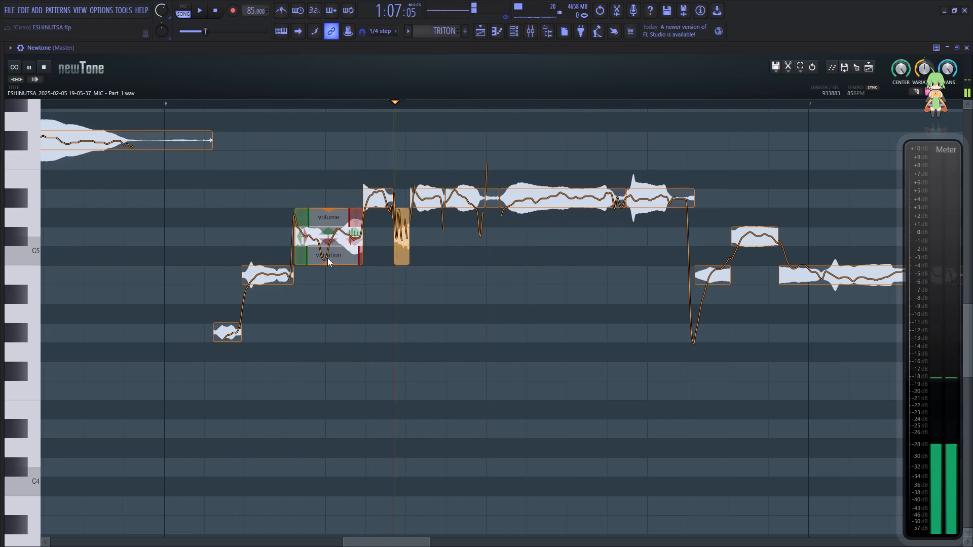
pyautogui.moveTo(325, 263); pyautogui.dragTo(340, 233)
pyautogui.click(177, 270)
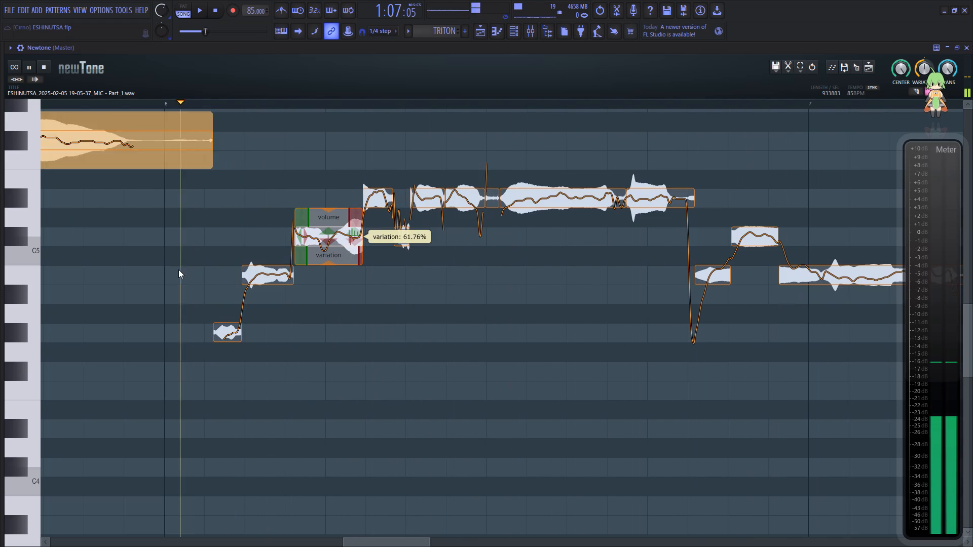
pyautogui.press('space')
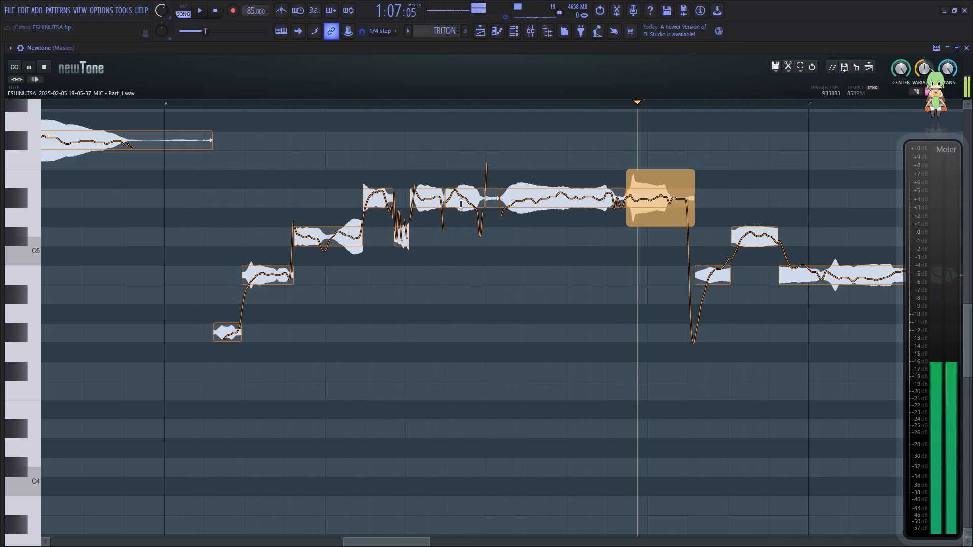
# Reduce the pitch variation of the short D#5 note just before the midpoint of bar 6.
pyautogui.press('space')
pyautogui.click(467, 227)
pyautogui.press('space')
pyautogui.press('space')
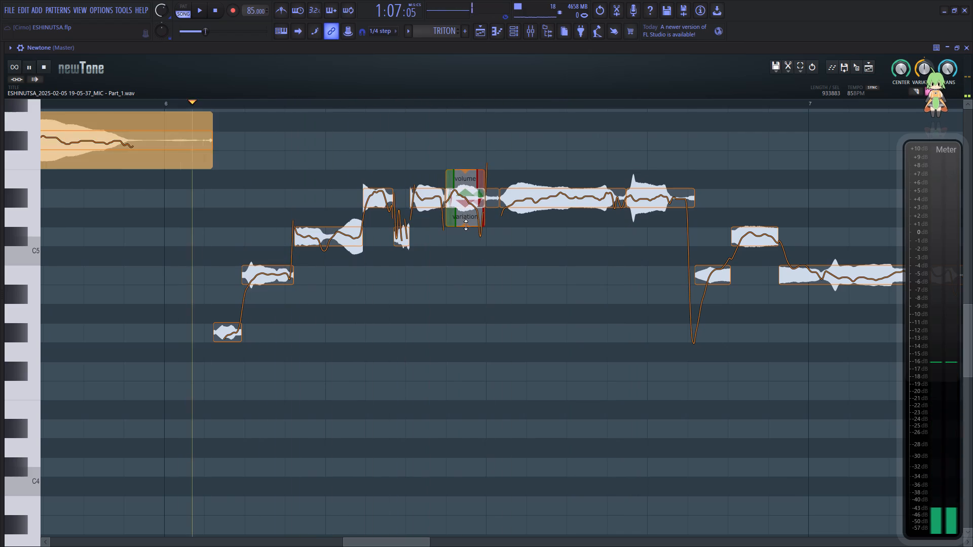
pyautogui.moveTo(466, 225); pyautogui.dragTo(470, 204)
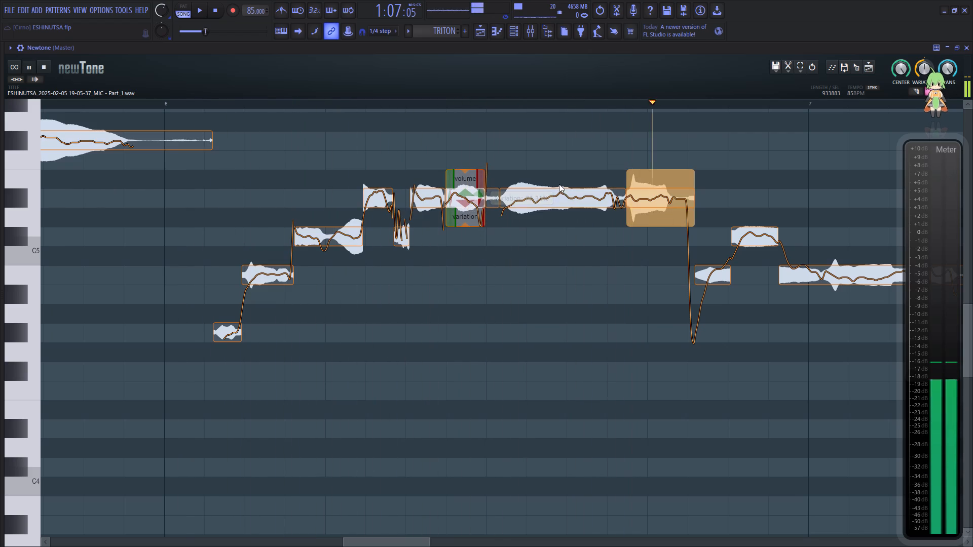
# Reduce the pitch variation of the long D#5 note just after the midpoint of bar 6 to 59.12% and replay the phrase.
pyautogui.press('space')
pyautogui.press('space')
pyautogui.click(563, 195)
pyautogui.click(563, 224)
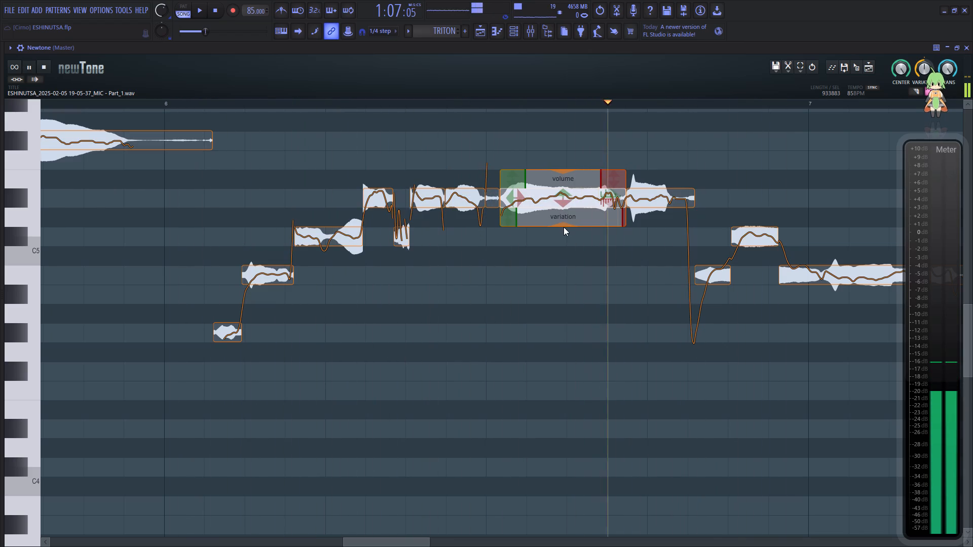
pyautogui.moveTo(564, 225); pyautogui.dragTo(569, 194)
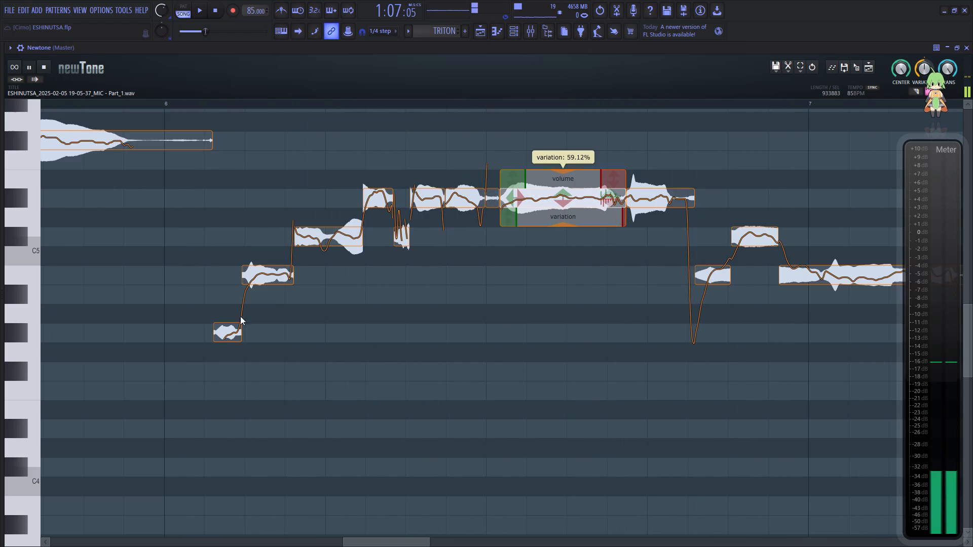
pyautogui.click(172, 320)
# Reduce the pitch variation of the long B4 note spanning the start of bar 7 to 64.39% and replay it.
pyautogui.moveTo(407, 543); pyautogui.dragTo(420, 538)
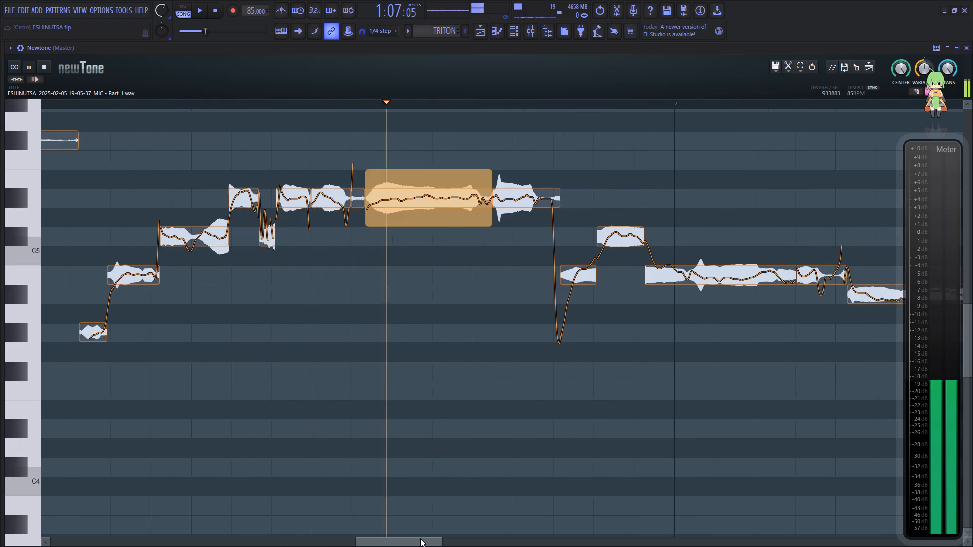
pyautogui.moveTo(420, 538); pyautogui.dragTo(422, 538)
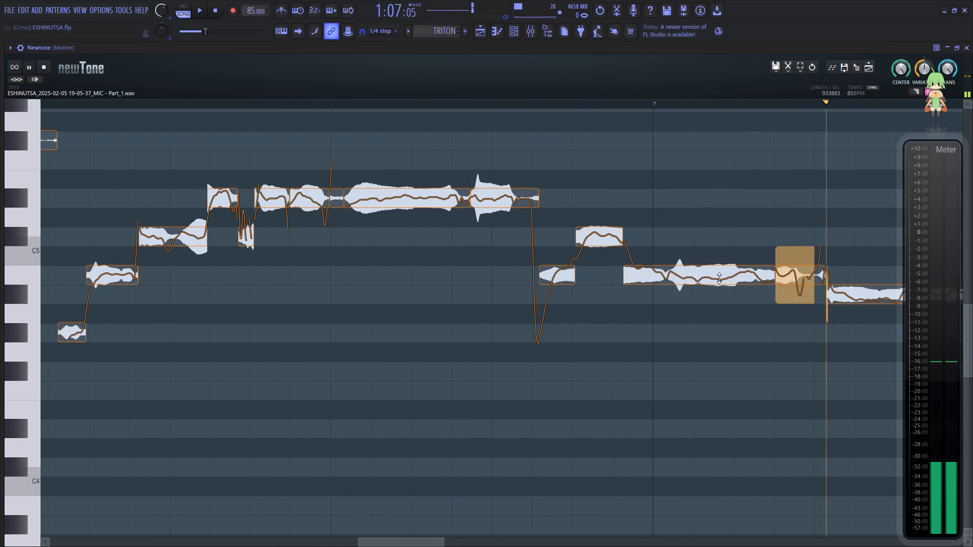
pyautogui.press('space')
pyautogui.click(719, 278)
pyautogui.moveTo(706, 302); pyautogui.dragTo(708, 275)
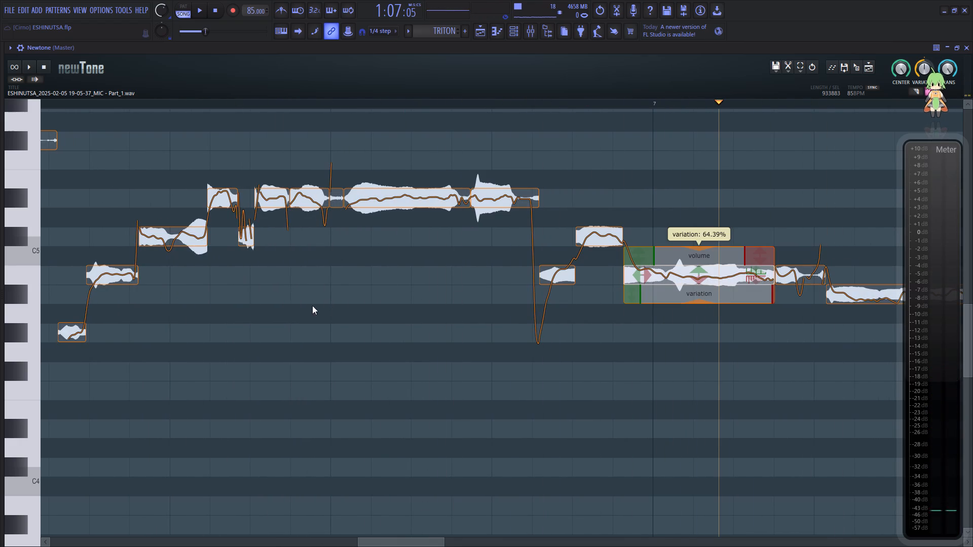
pyautogui.click(282, 303)
pyautogui.press('space')
# Reduce the pitch variation of the long A#4 note in bar 7 and the short B4 note before it, then replay.
pyautogui.moveTo(408, 539); pyautogui.dragTo(430, 537)
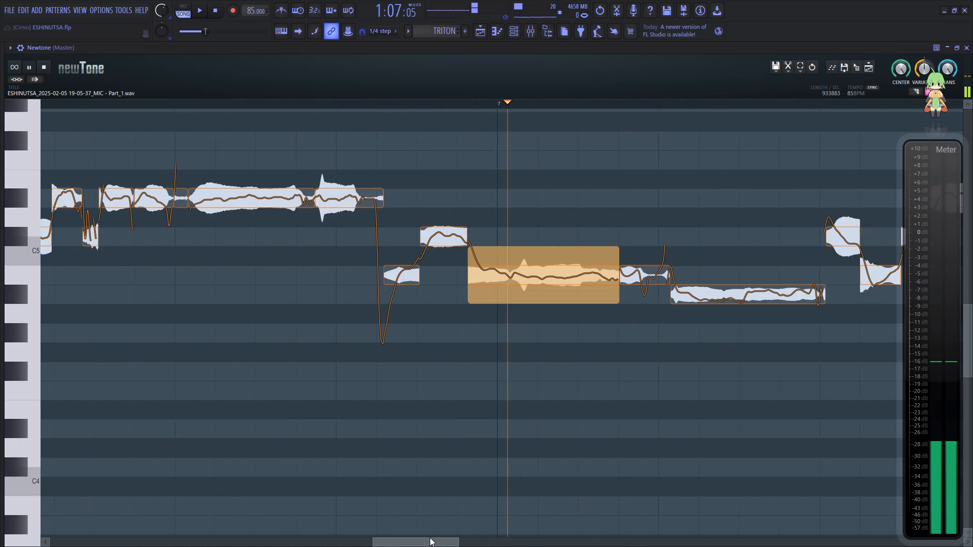
pyautogui.moveTo(430, 537); pyautogui.dragTo(452, 534)
pyautogui.press('space')
pyautogui.click(468, 297)
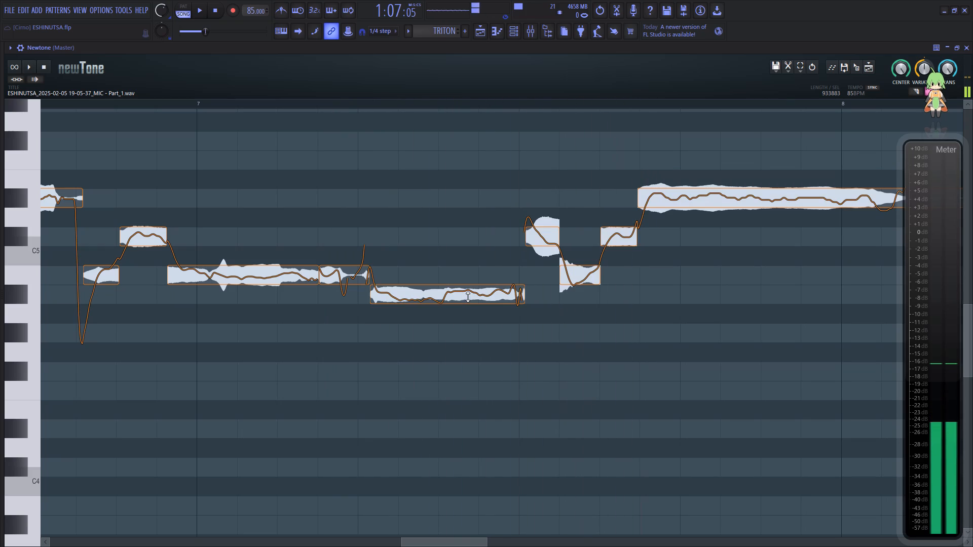
pyautogui.moveTo(452, 320); pyautogui.dragTo(452, 307)
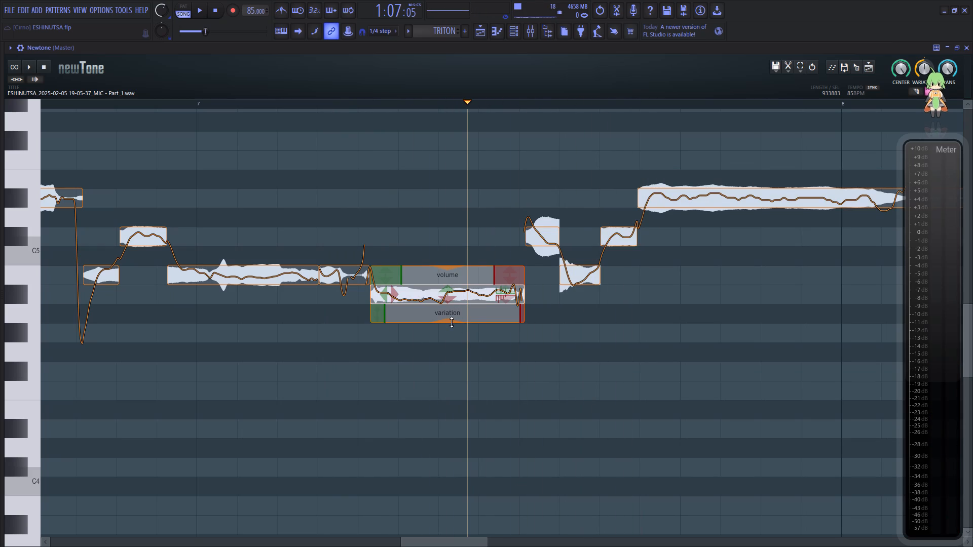
pyautogui.moveTo(451, 322); pyautogui.dragTo(453, 296)
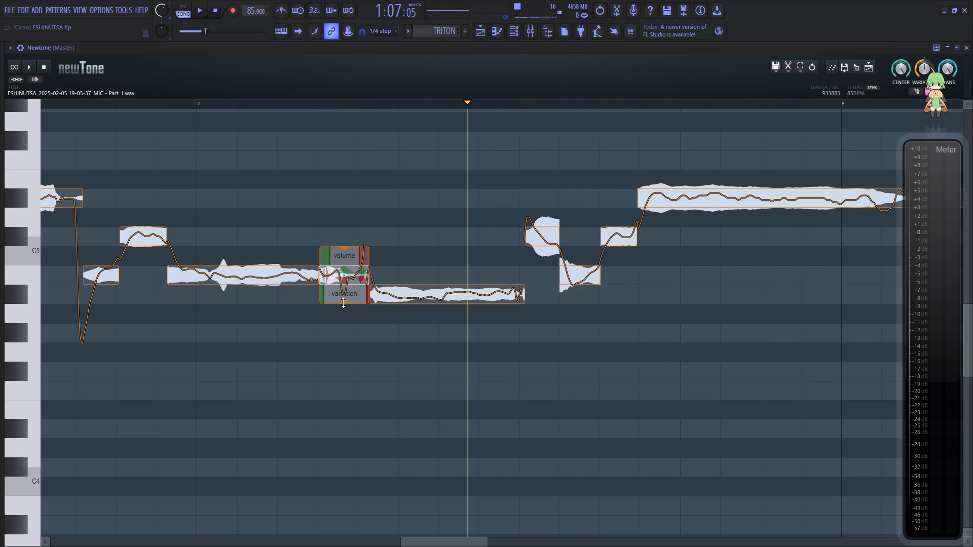
pyautogui.moveTo(343, 302); pyautogui.dragTo(342, 286)
pyautogui.click(244, 305)
pyautogui.press('space')
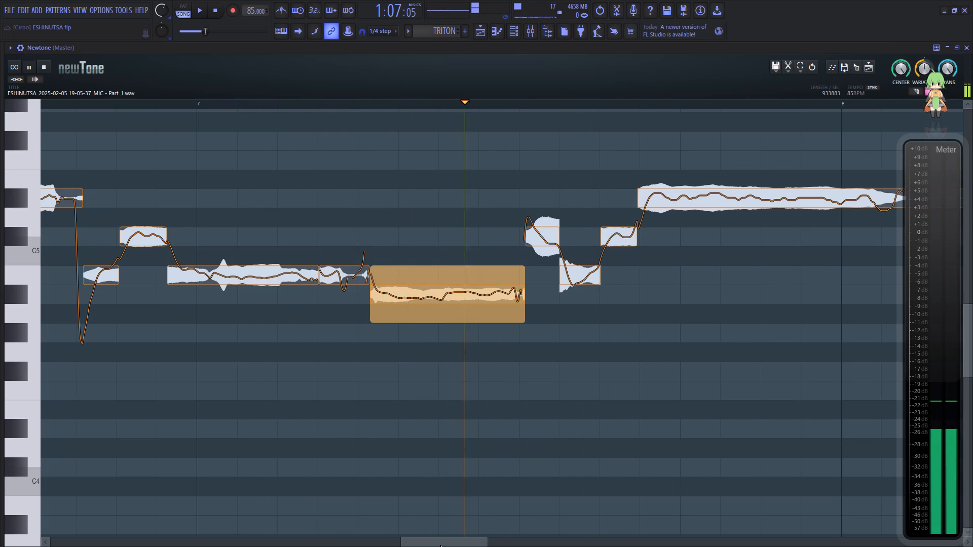
# Reduce the pitch variation of the final long D#5 note running across bar 8 to 53.18% and replay the ending.
pyautogui.moveTo(440, 545); pyautogui.dragTo(474, 527)
pyautogui.press('space')
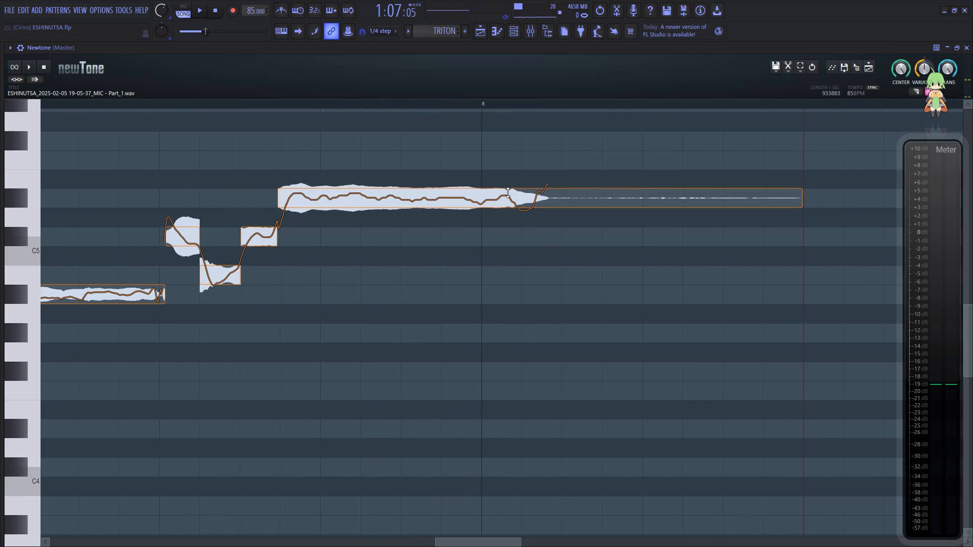
pyautogui.moveTo(513, 226); pyautogui.dragTo(517, 190)
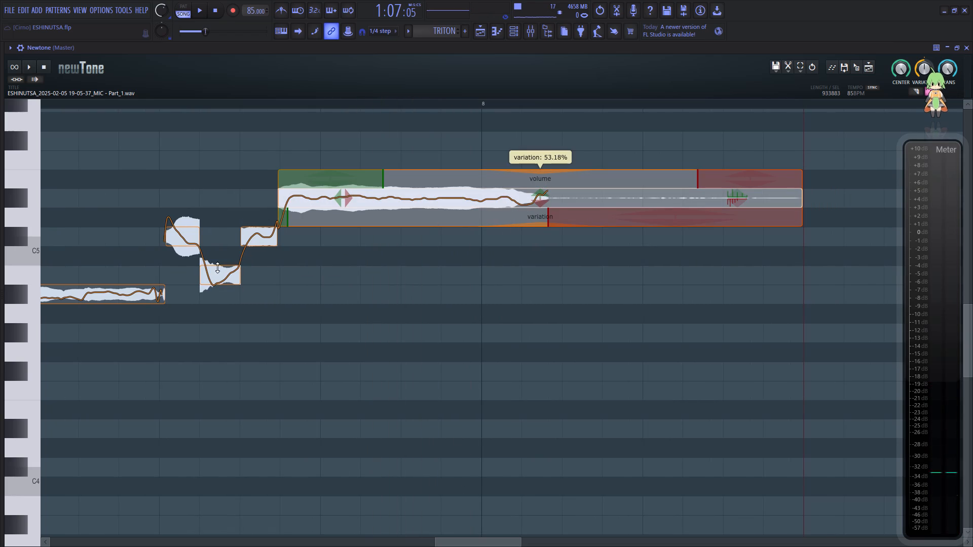
pyautogui.click(158, 260)
pyautogui.press('space')
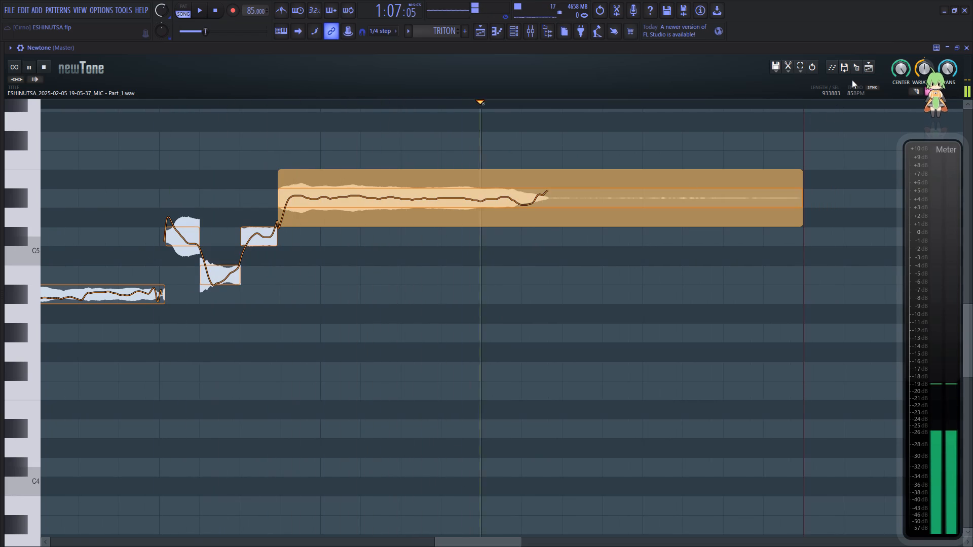
pyautogui.press('space')
# Place the pitch-corrected vocal on the playlist's VERSE 1 ADLIB track, aligned with the original clip's start, and close Newtone.
pyautogui.moveTo(859, 68); pyautogui.dragTo(191, 230)
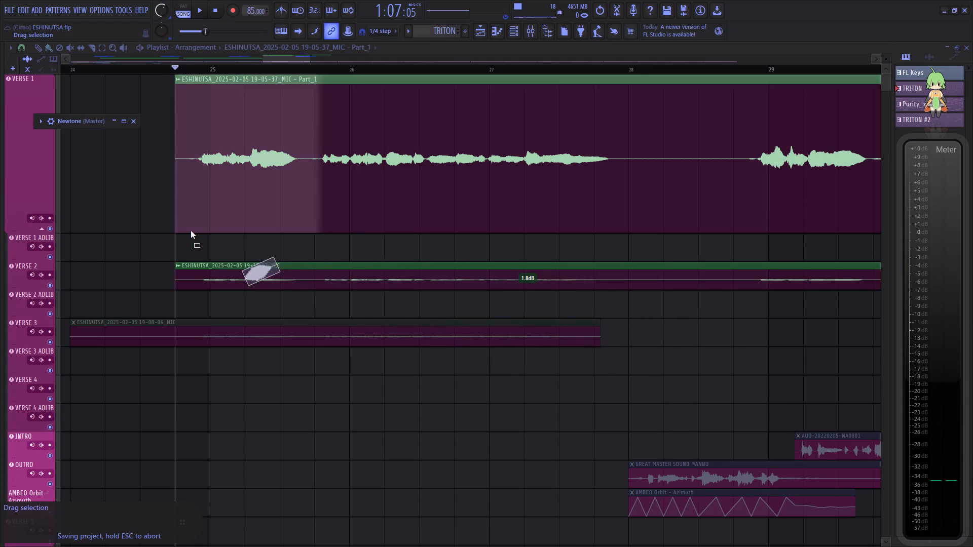
pyautogui.moveTo(191, 230); pyautogui.dragTo(184, 249)
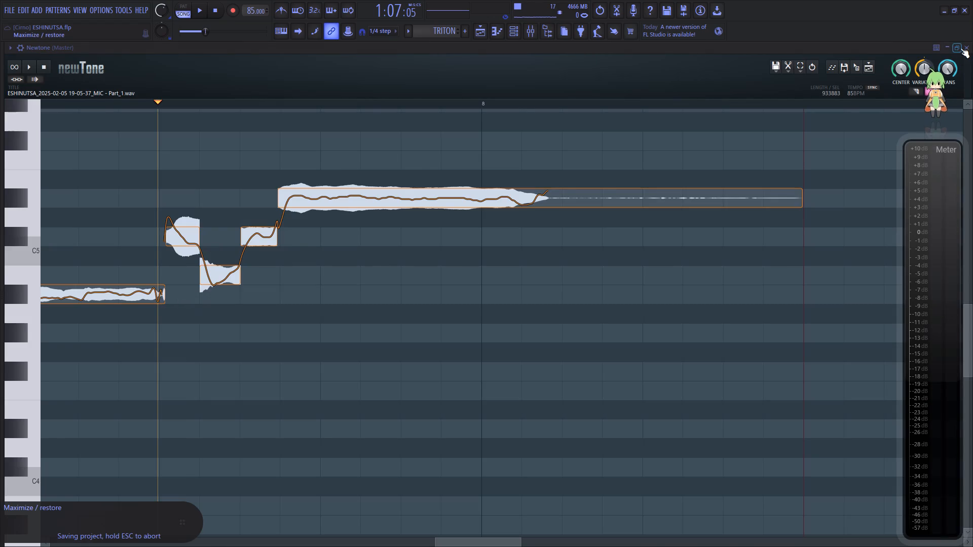
pyautogui.click(960, 48)
pyautogui.click(400, 121)
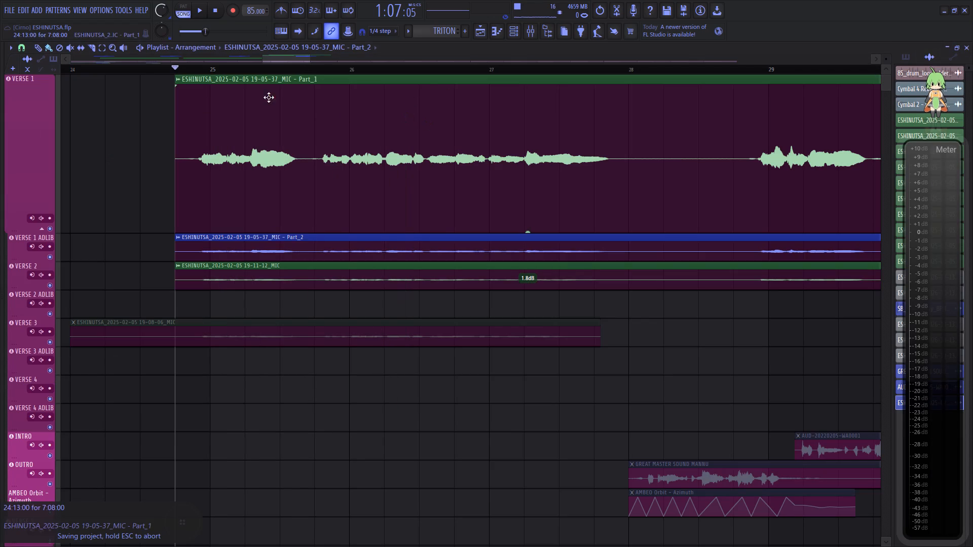
# Mute the original VERSE 1 vocal clip (Part_1) and move it down to the VERSE 3 ADLIB track at the same time position.
pyautogui.click(70, 49)
pyautogui.click(267, 170)
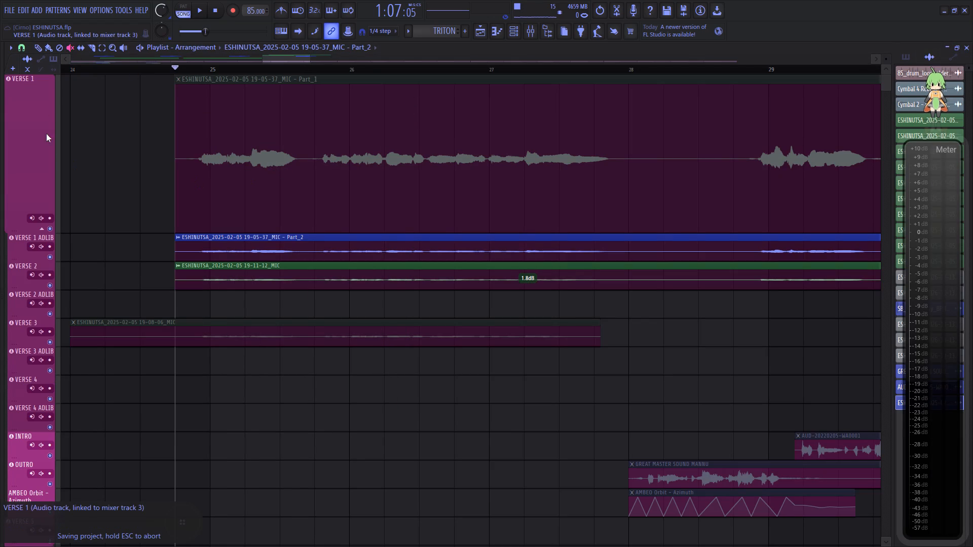
pyautogui.click(47, 50)
pyautogui.moveTo(281, 171); pyautogui.dragTo(282, 371)
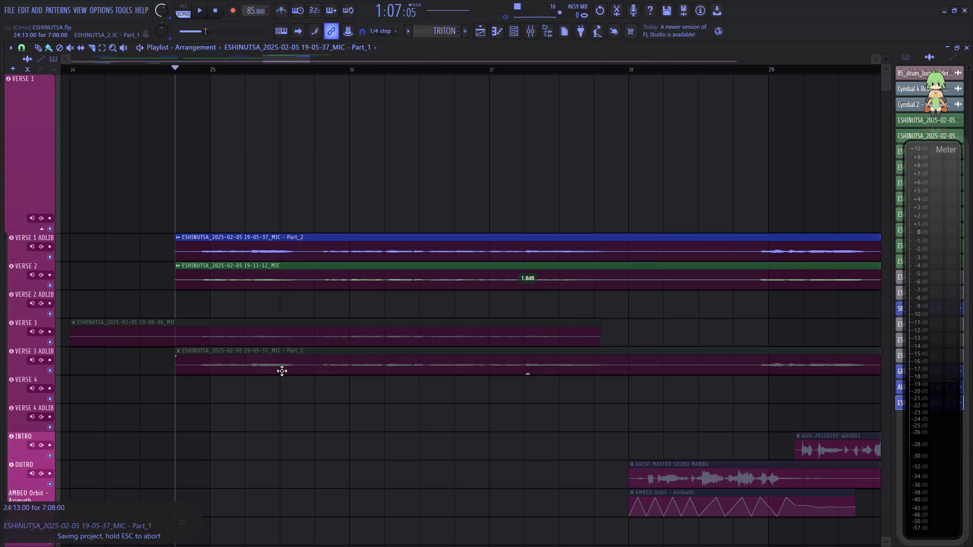
pyautogui.moveTo(282, 371); pyautogui.dragTo(283, 368)
# Move the pitch-corrected Part_2 clip up onto the VERSE 1 track and play it back in the mix.
pyautogui.moveTo(273, 247); pyautogui.dragTo(274, 138)
pyautogui.press('space')
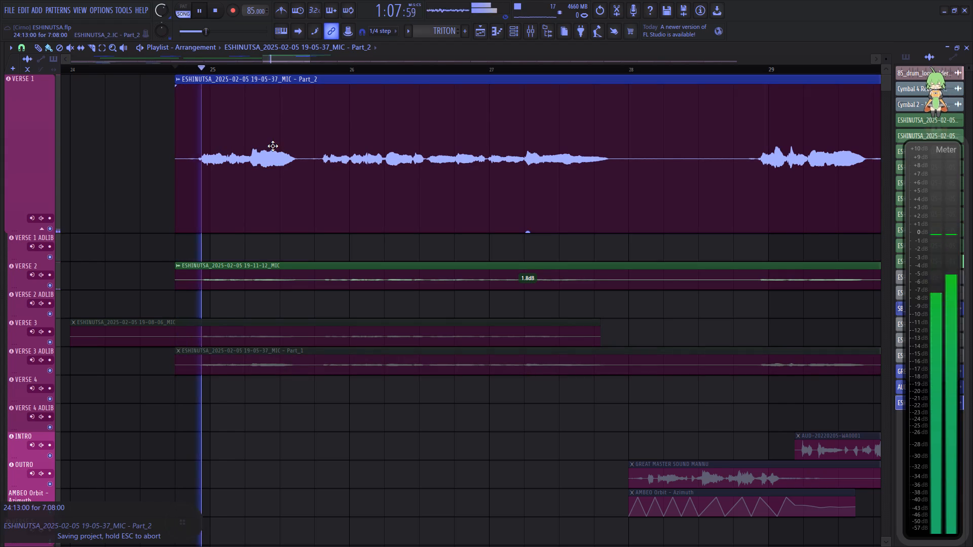
pyautogui.scroll(-6, 280, 70)
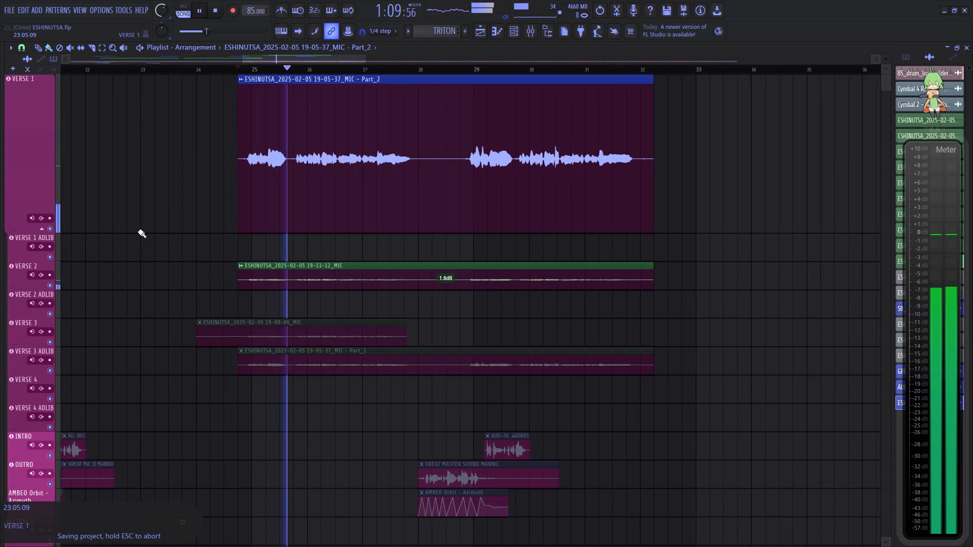
# Shrink the VERSE 1 track to the height of its neighbours, enlarge the VERSE 2 track, and stop playback.
pyautogui.moveTo(37, 232); pyautogui.dragTo(40, 104)
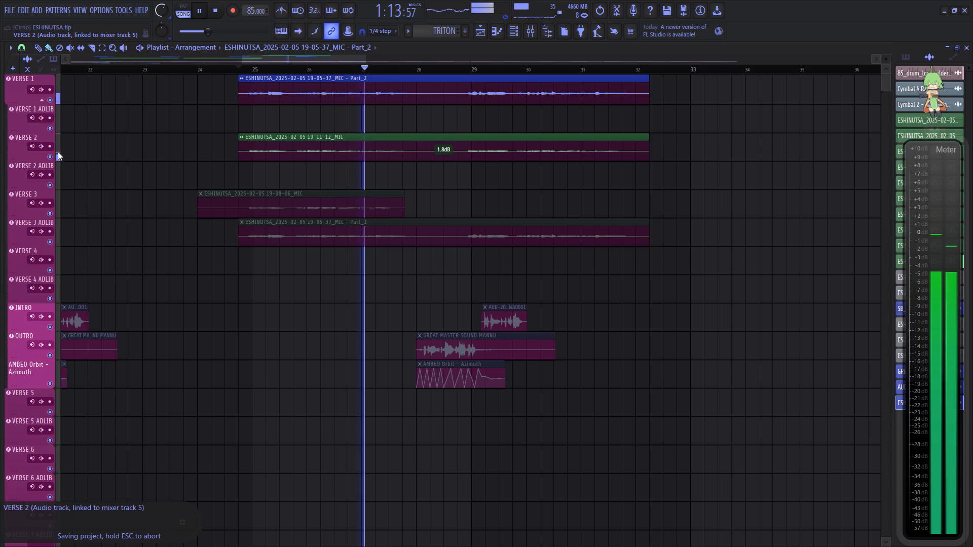
pyautogui.moveTo(39, 159); pyautogui.dragTo(39, 233)
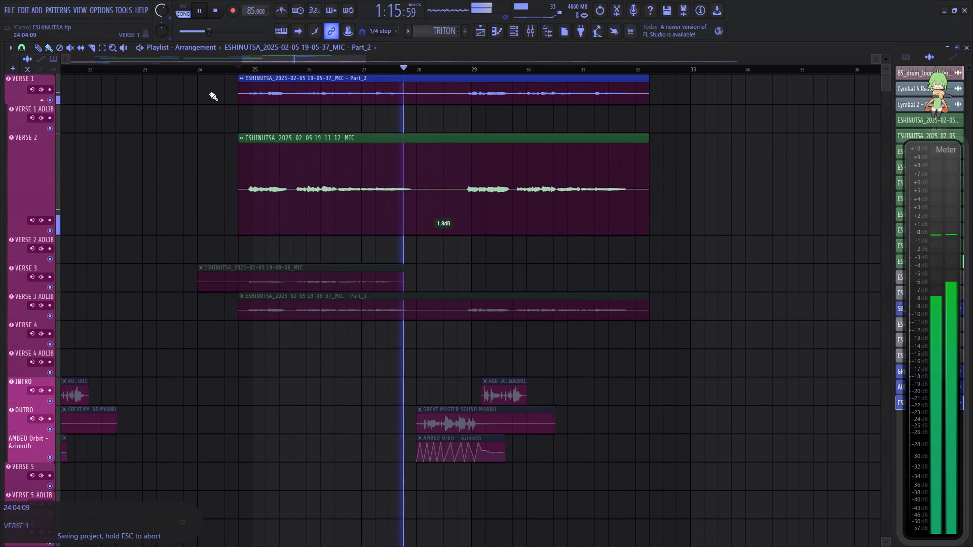
pyautogui.press('space')
# Make the VERSE 2 vocal clip unique as a sample and save the project.
pyautogui.click(243, 137)
pyautogui.click(344, 152)
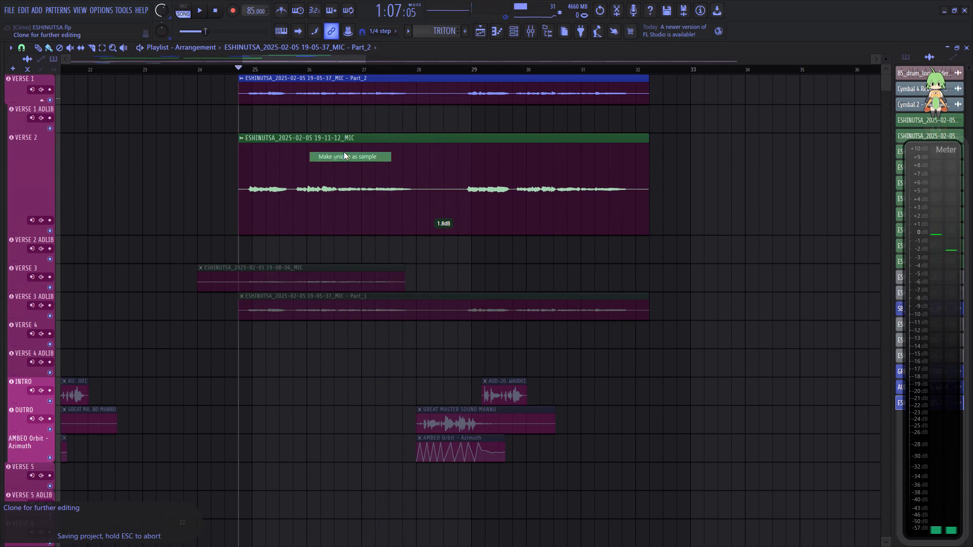
pyautogui.click(563, 317)
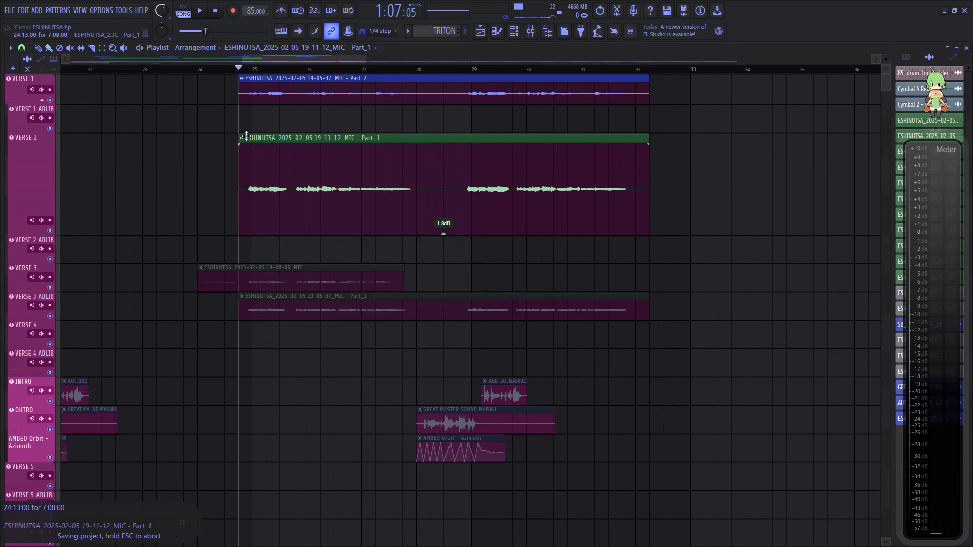
pyautogui.hotkey('ctrl', 's')
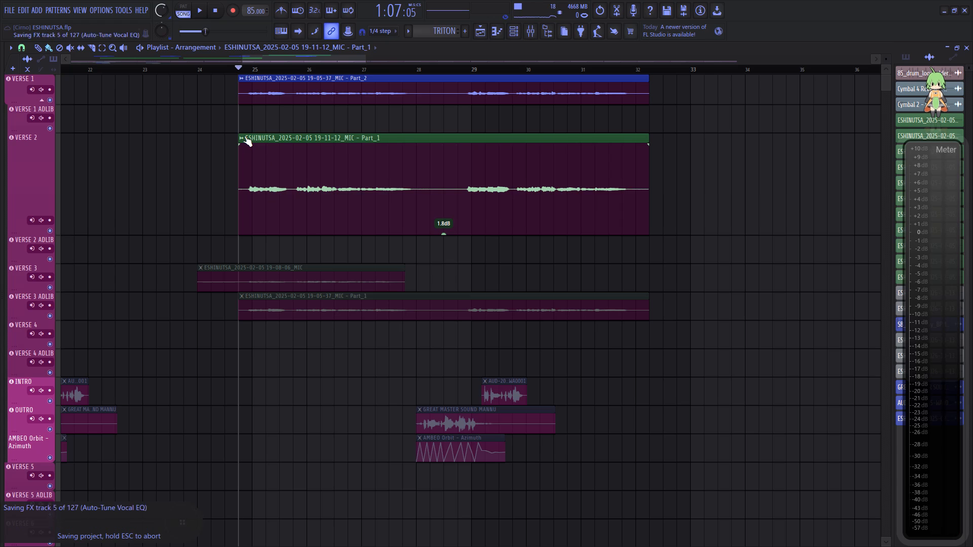
# Open the VERSE 2 vocal clip for pitch correction in a maximised Newtone window and snap its notes to scale.
pyautogui.click(245, 136)
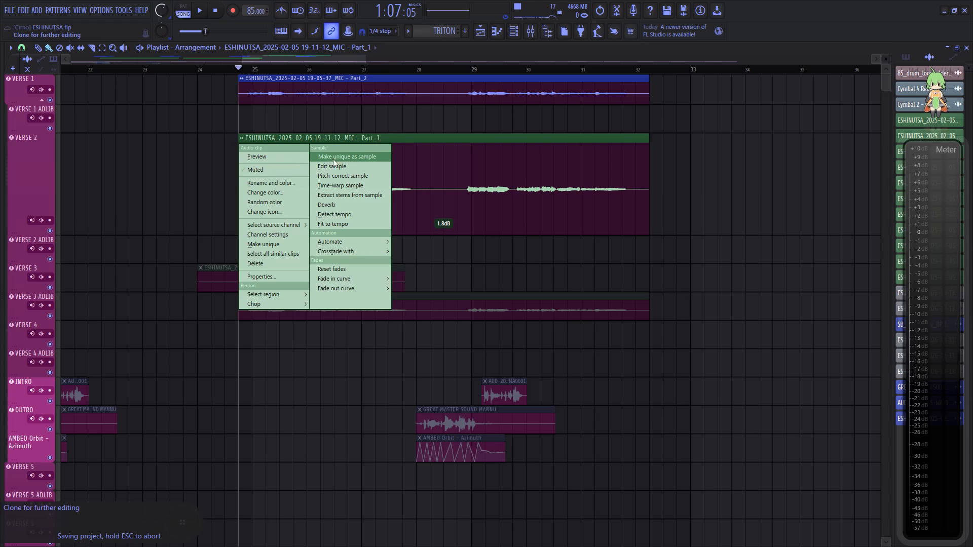
pyautogui.click(346, 176)
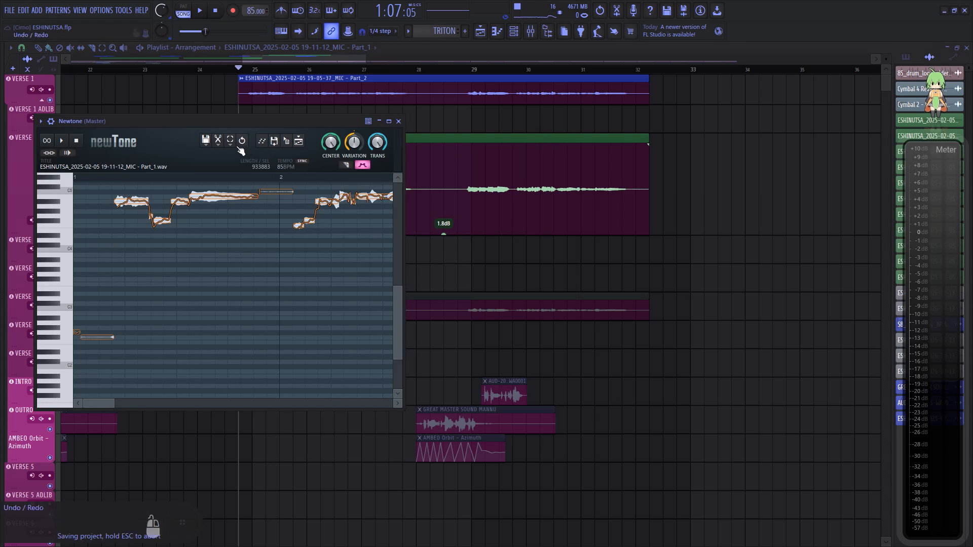
pyautogui.click(388, 124)
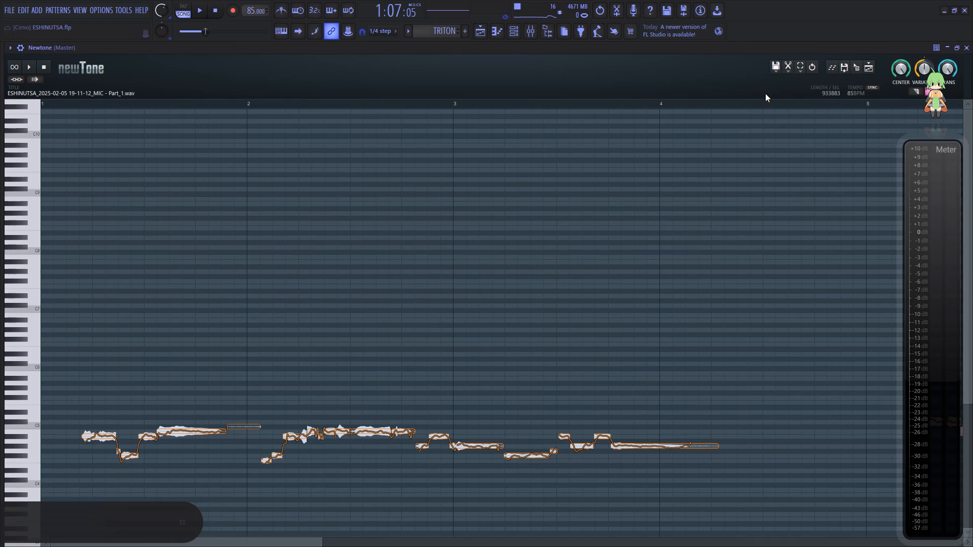
pyautogui.click(785, 70)
pyautogui.click(802, 191)
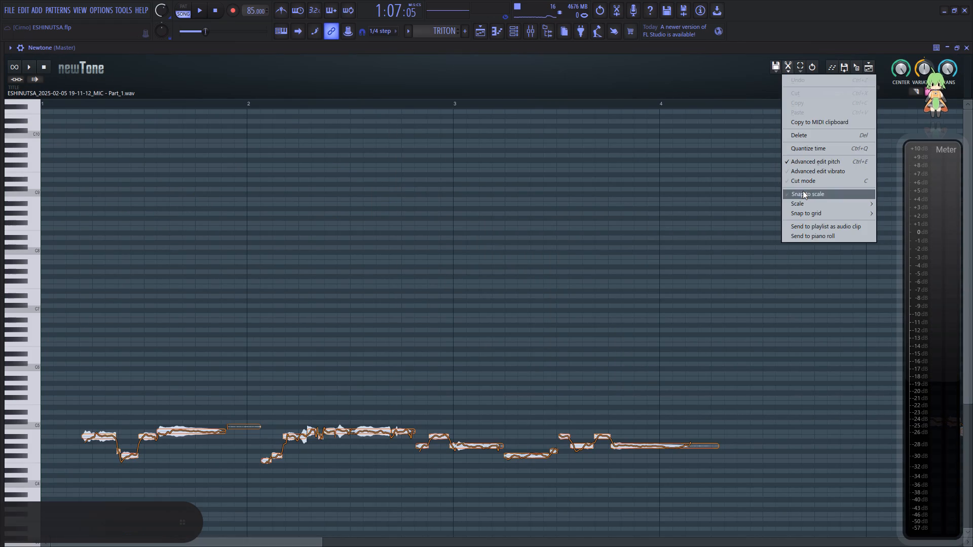
# Zoom in on the start of the VERSE 2 vocal and play back its opening notes repeatedly to judge their pitch.
pyautogui.moveTo(70, 397); pyautogui.dragTo(74, 396)
pyautogui.scroll(-12, 83, 390)
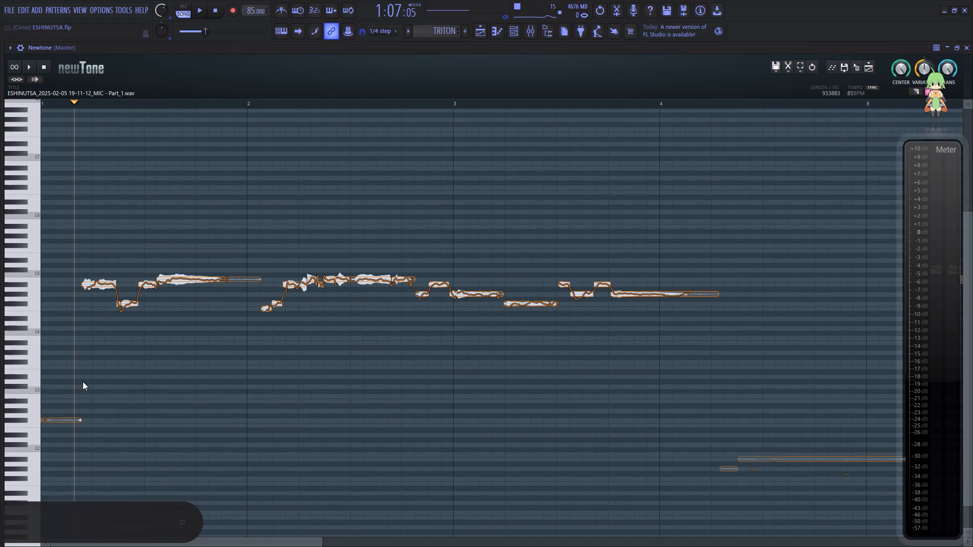
pyautogui.scroll(-1, 83, 381)
pyautogui.keyDown('alt'); pyautogui.scroll(20, 82, 373); pyautogui.keyUp('alt')
pyautogui.keyDown('alt'); pyautogui.scroll(14, 82, 373); pyautogui.keyUp('alt')
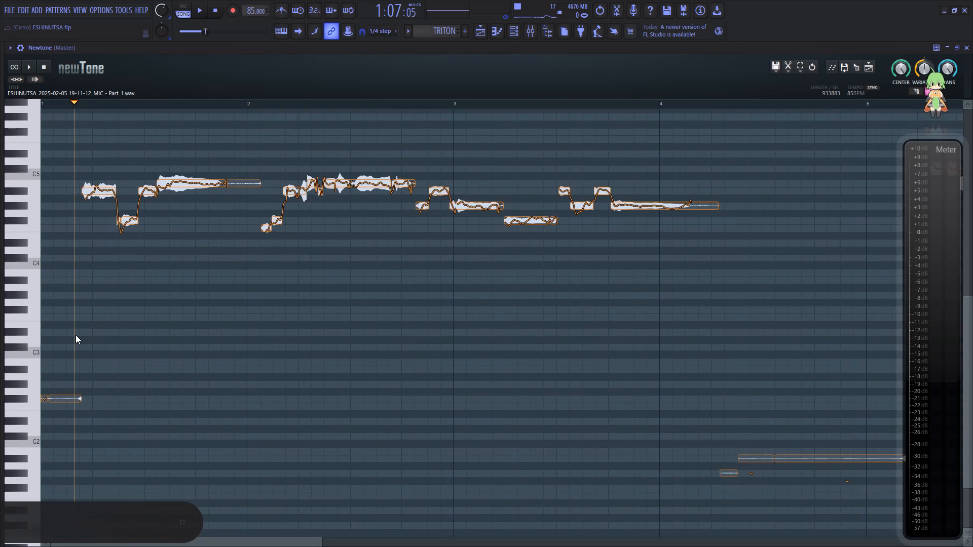
pyautogui.keyDown('alt'); pyautogui.scroll(15, 76, 335); pyautogui.keyUp('alt')
pyautogui.scroll(5, 69, 337)
pyautogui.keyDown('ctrl'); pyautogui.scroll(8, 70, 337); pyautogui.keyUp('ctrl')
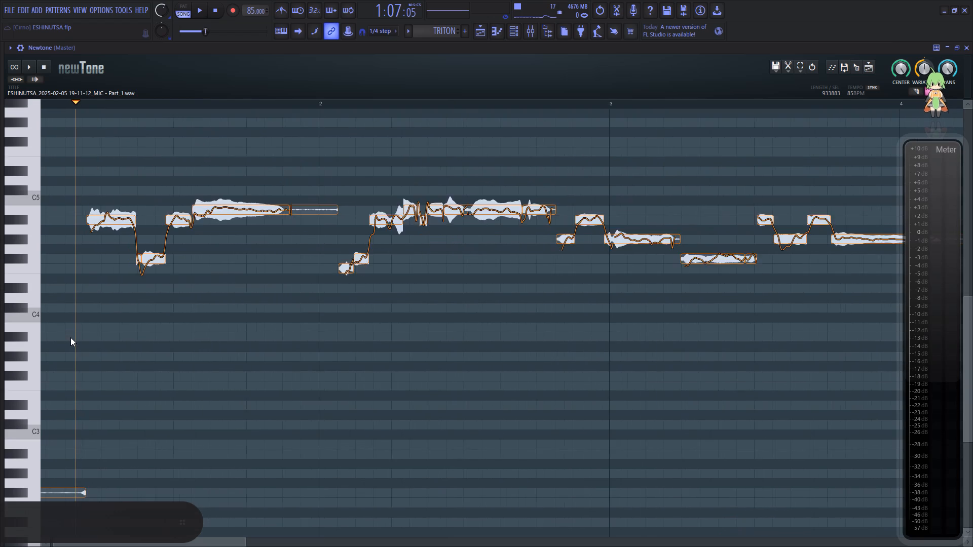
pyautogui.keyDown('ctrl'); pyautogui.scroll(16, 70, 337); pyautogui.keyUp('ctrl')
pyautogui.scroll(1, 83, 331)
pyautogui.press('space')
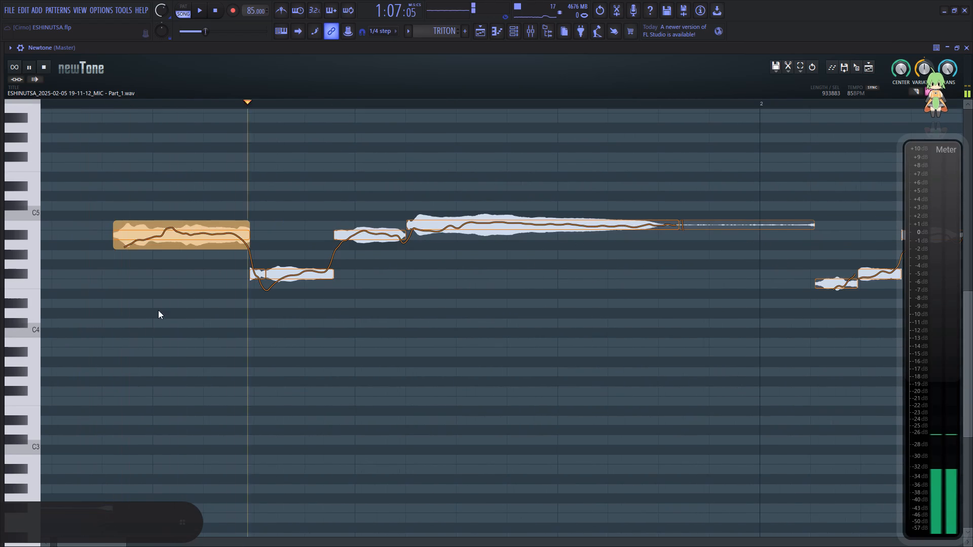
pyautogui.press('space')
pyautogui.press('space')
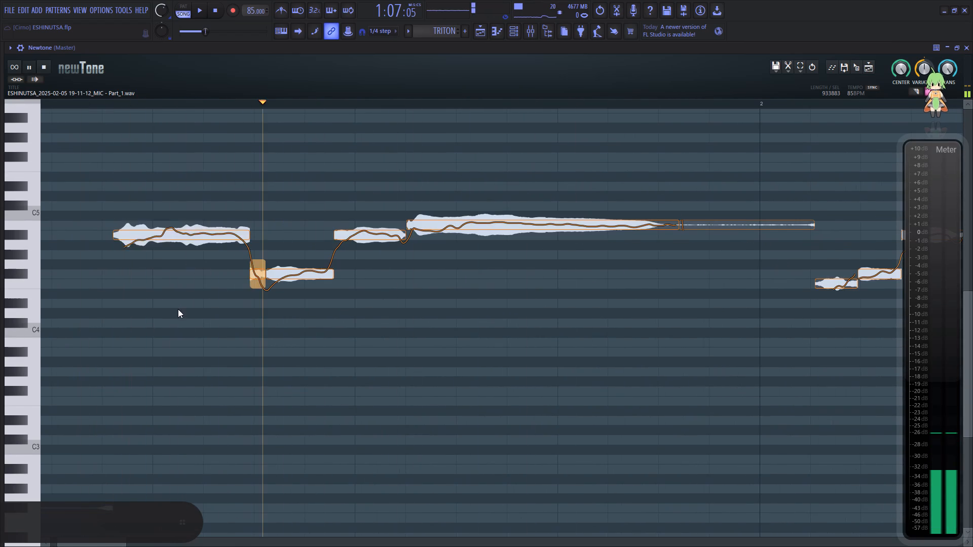
pyautogui.scroll(-2, 178, 309)
pyautogui.press('space')
pyautogui.press('space')
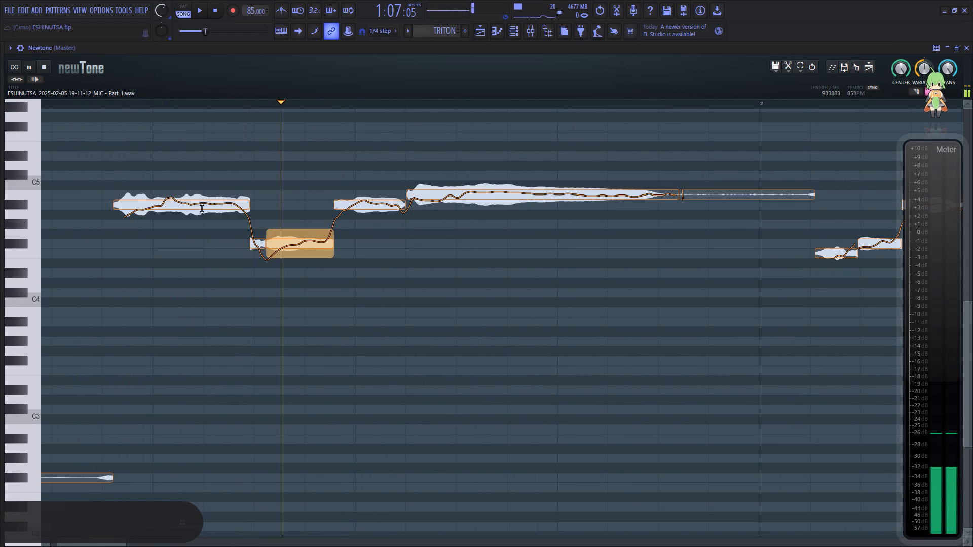
pyautogui.press('space')
pyautogui.press('space')
pyautogui.click(195, 207)
pyautogui.press('space')
pyautogui.press('space')
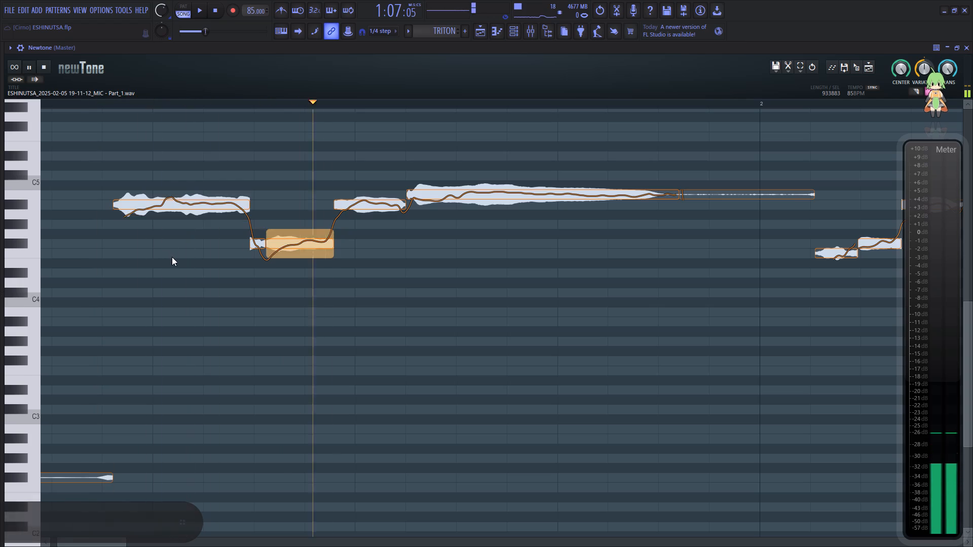
pyautogui.keyDown('alt'); pyautogui.scroll(20, 172, 257); pyautogui.keyUp('alt')
pyautogui.keyDown('alt'); pyautogui.scroll(7, 172, 257); pyautogui.keyUp('alt')
pyautogui.press('space')
pyautogui.press('space')
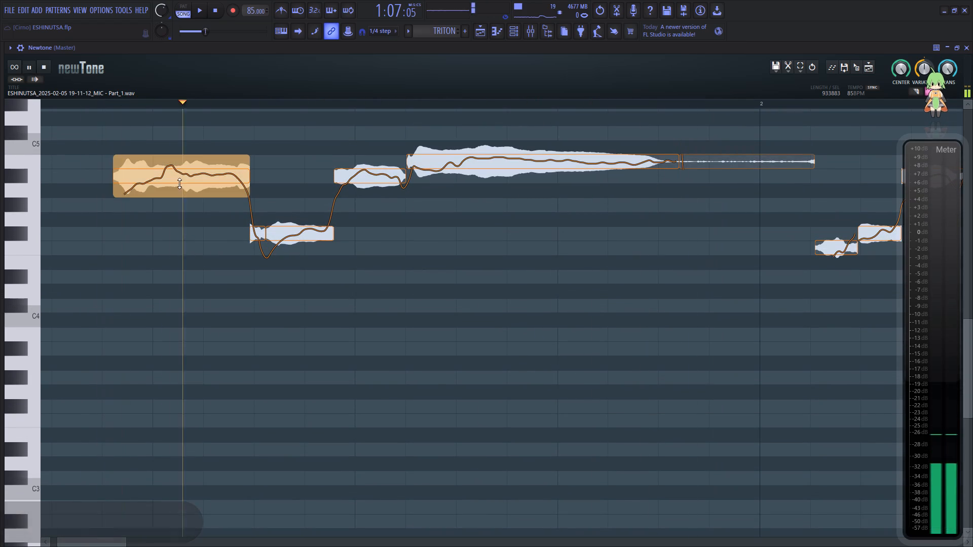
pyautogui.press('space')
pyautogui.press('space')
# Reduce the pitch variation of the vocal's first note to about 29% and play it back.
pyautogui.click(175, 176)
pyautogui.press('space')
pyautogui.click(178, 174)
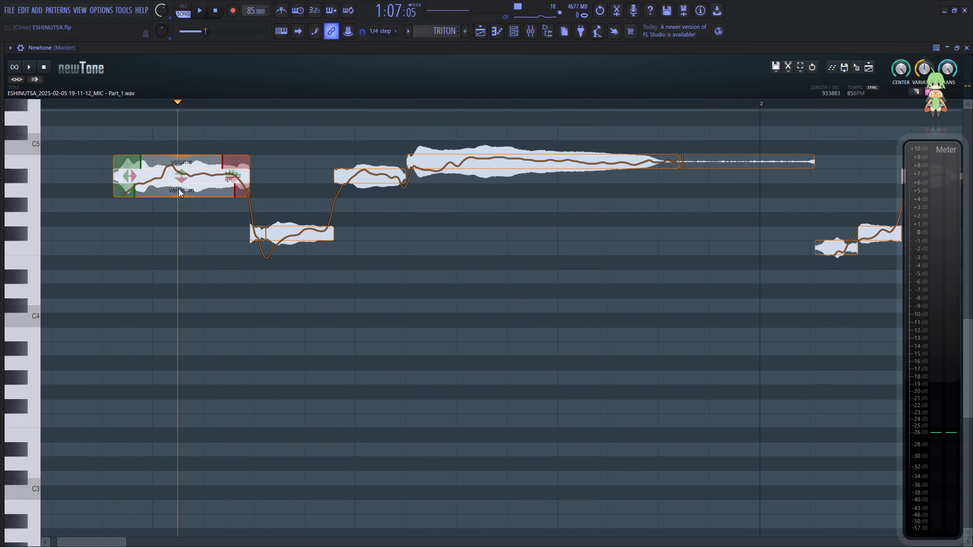
pyautogui.moveTo(179, 197); pyautogui.dragTo(183, 155)
pyautogui.click(95, 190)
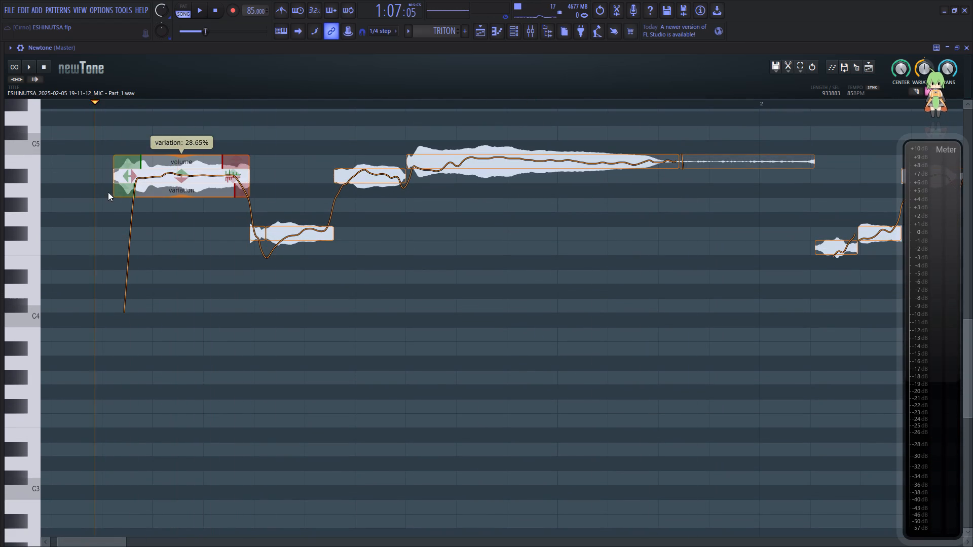
pyautogui.press('space')
pyautogui.press('space')
# Reduce the pitch variation of the longer low note following the first note, and replay the phrase.
pyautogui.click(295, 238)
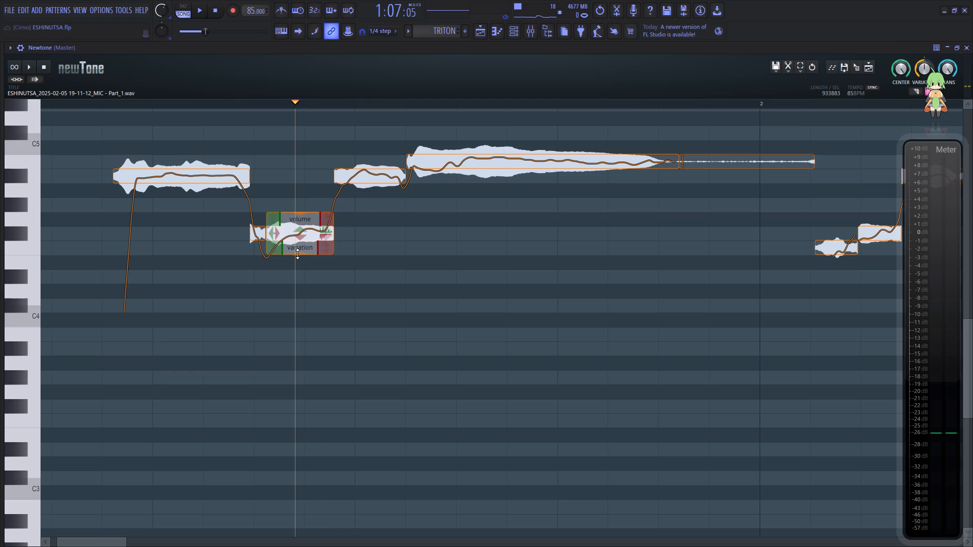
pyautogui.moveTo(297, 255); pyautogui.dragTo(304, 229)
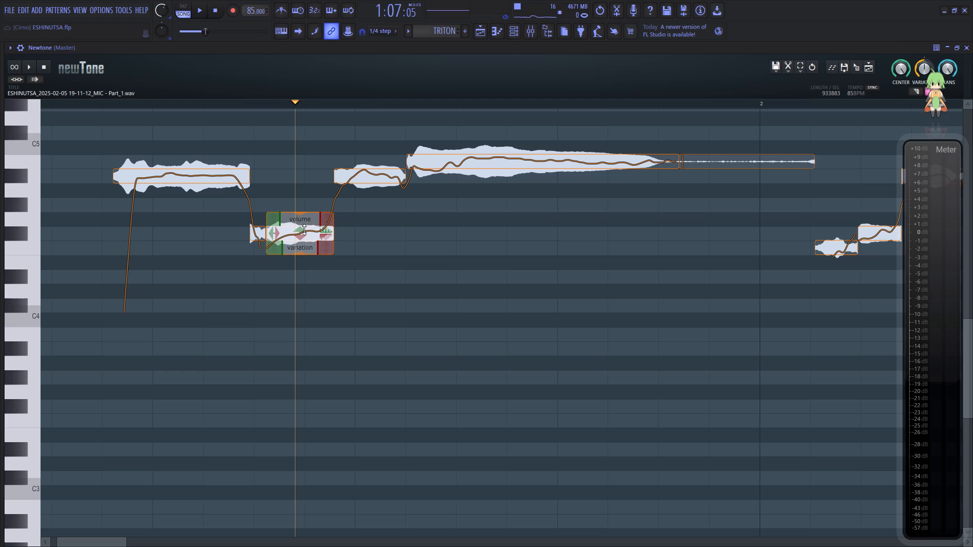
pyautogui.press('space')
pyautogui.press('space')
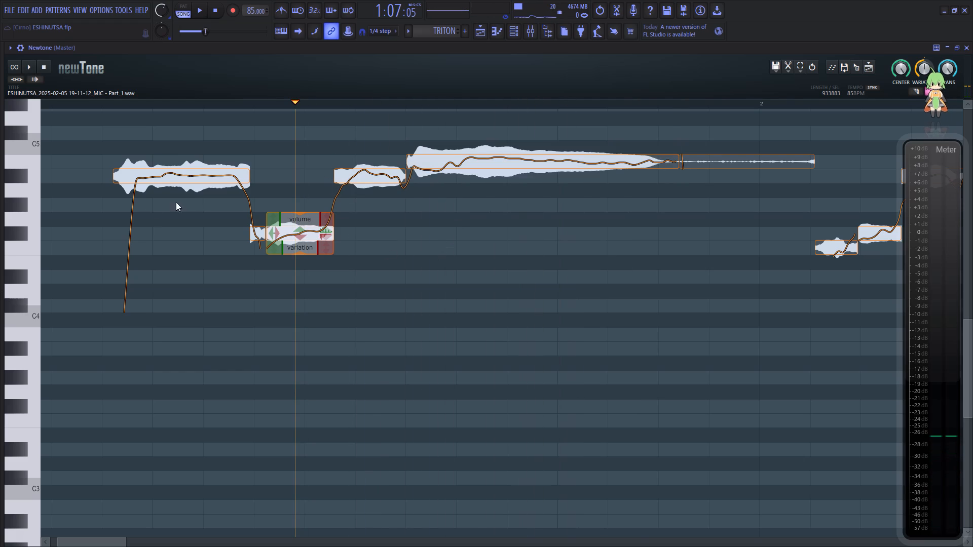
pyautogui.click(119, 213)
pyautogui.press('space')
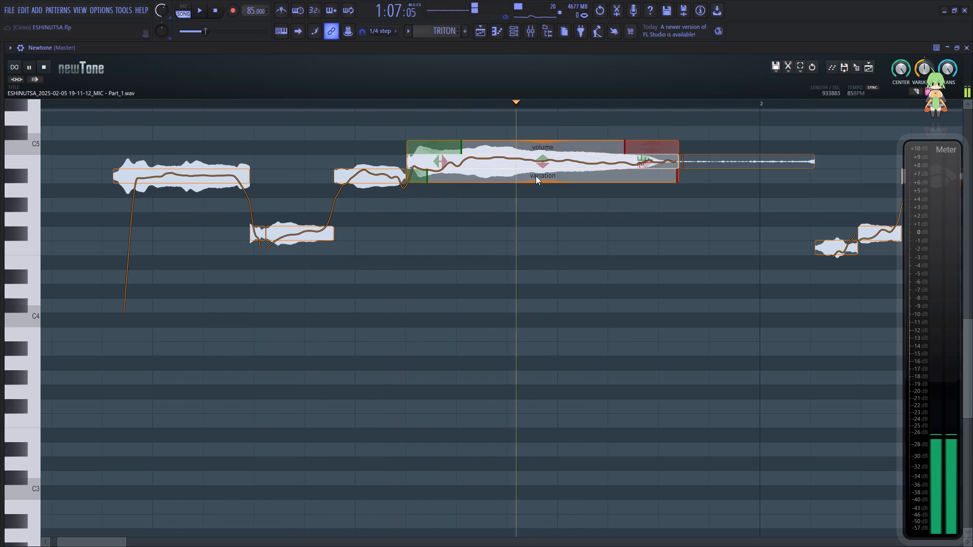
# Audition the long sustained note before bar 2, reduce its pitch variation to about 52%, and replay from the start.
pyautogui.press('space')
pyautogui.press('space')
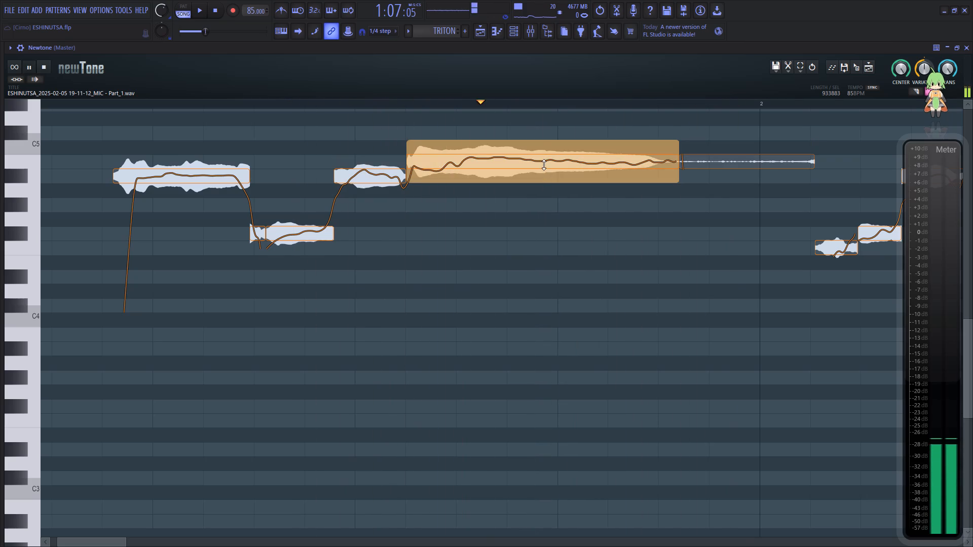
pyautogui.click(544, 165)
pyautogui.press('space')
pyautogui.press('space')
pyautogui.click(541, 167)
pyautogui.press('space')
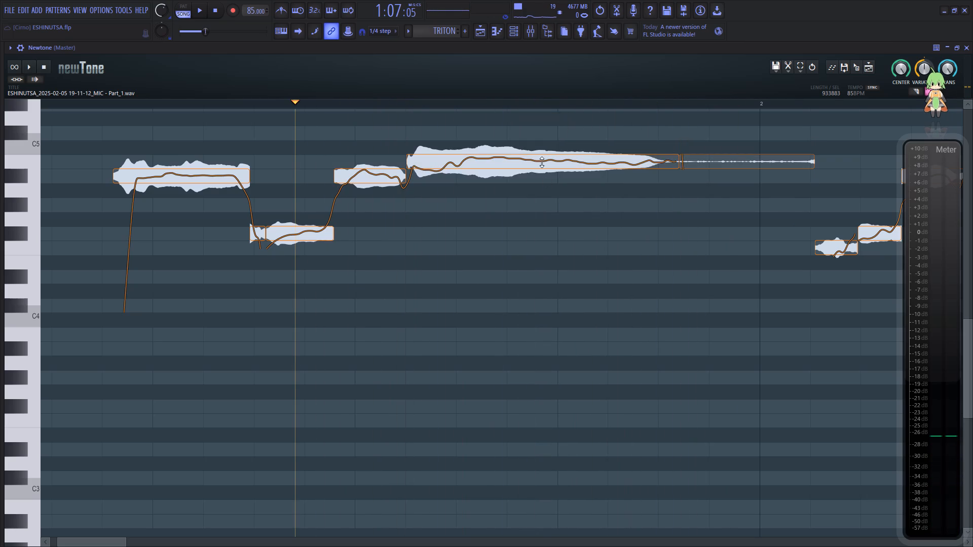
pyautogui.click(542, 162)
pyautogui.moveTo(545, 182); pyautogui.dragTo(548, 154)
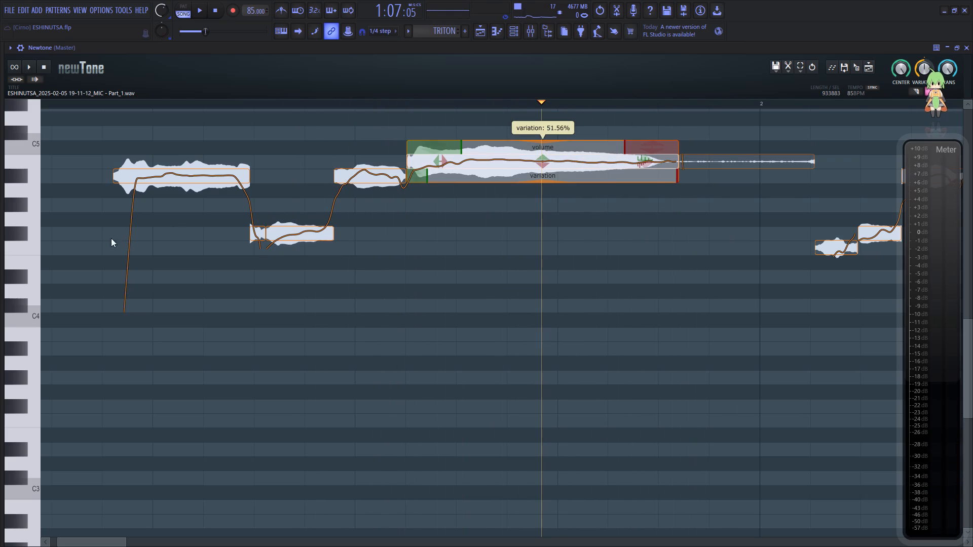
pyautogui.click(90, 243)
pyautogui.press('space')
# Reduce the pitch variation of the two low notes at the start of bar 2 and play them back.
pyautogui.moveTo(110, 540); pyautogui.dragTo(132, 539)
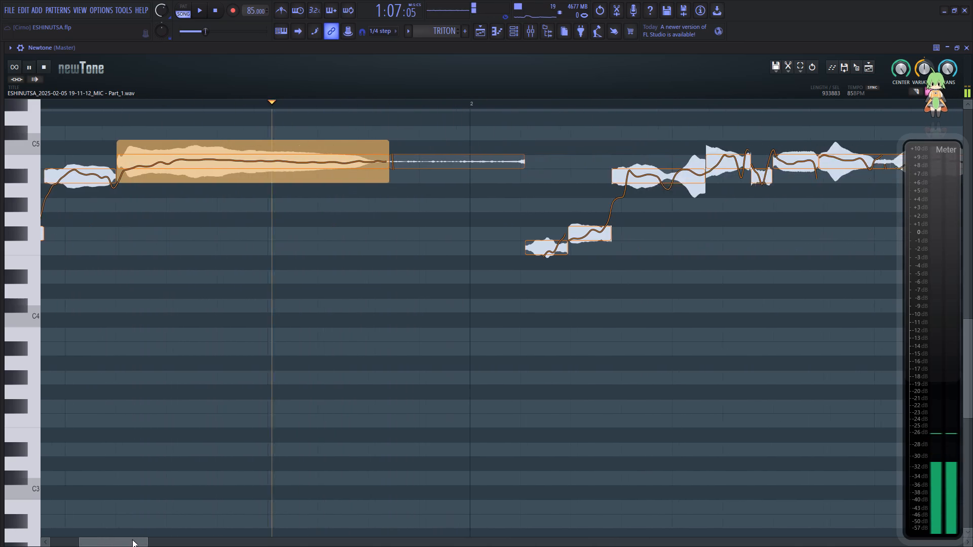
pyautogui.moveTo(132, 539); pyautogui.dragTo(164, 539)
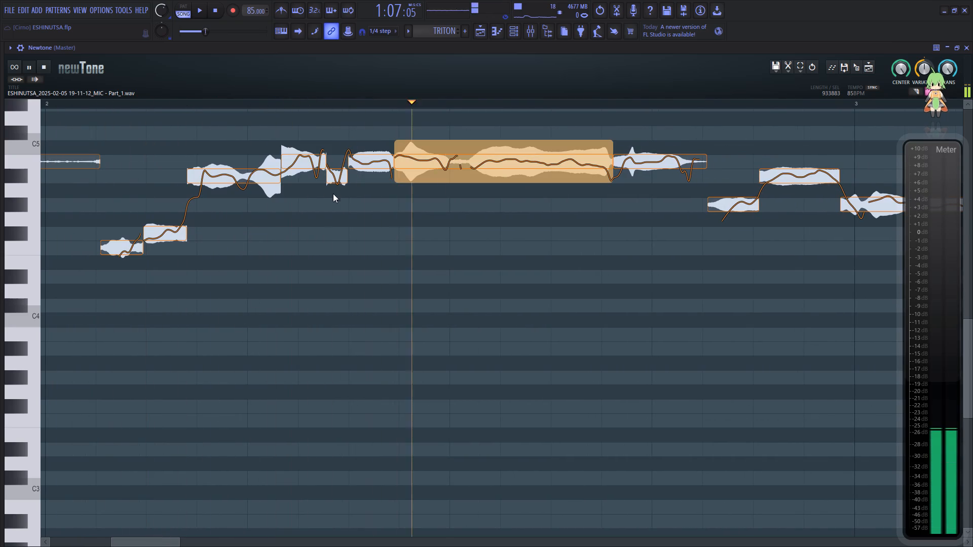
pyautogui.press('space')
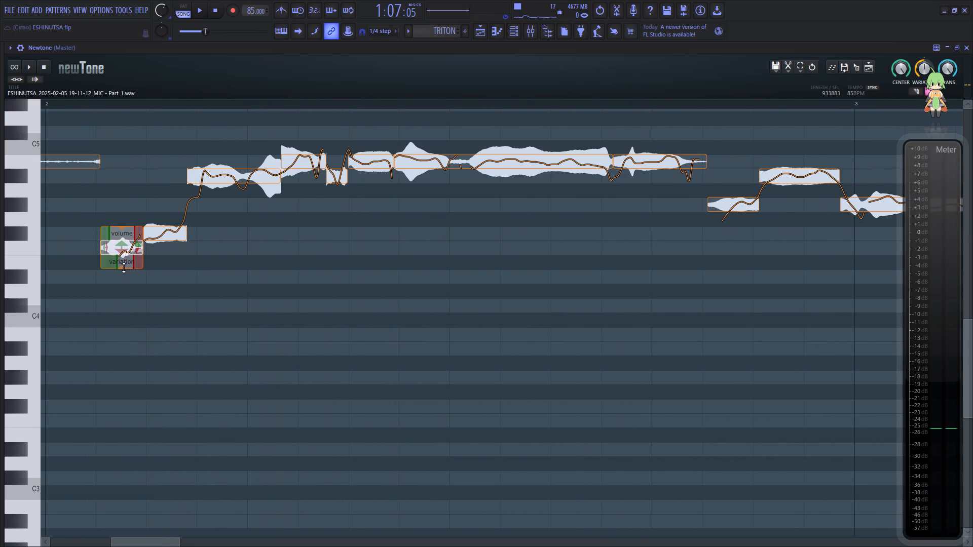
pyautogui.moveTo(124, 267); pyautogui.dragTo(128, 240)
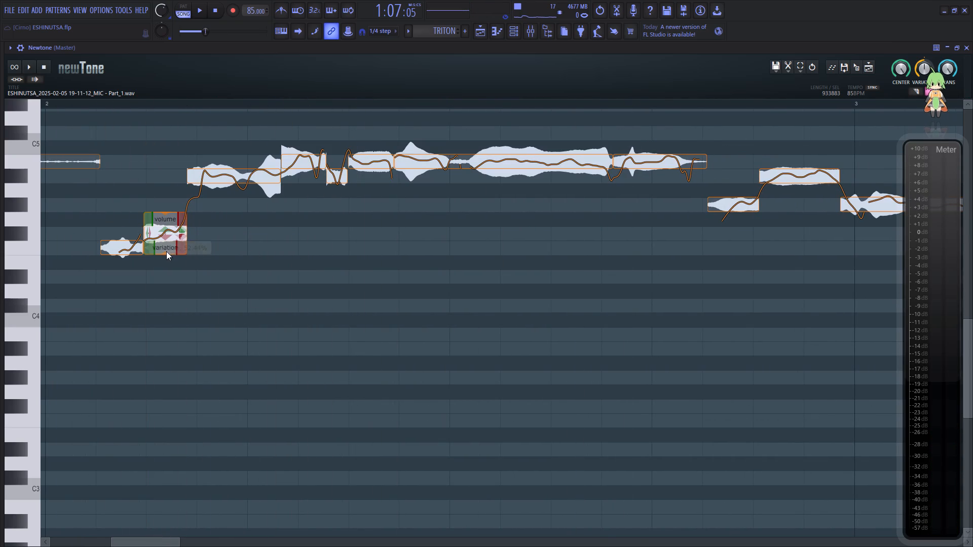
pyautogui.moveTo(166, 254); pyautogui.dragTo(169, 228)
pyautogui.click(74, 222)
pyautogui.press('space')
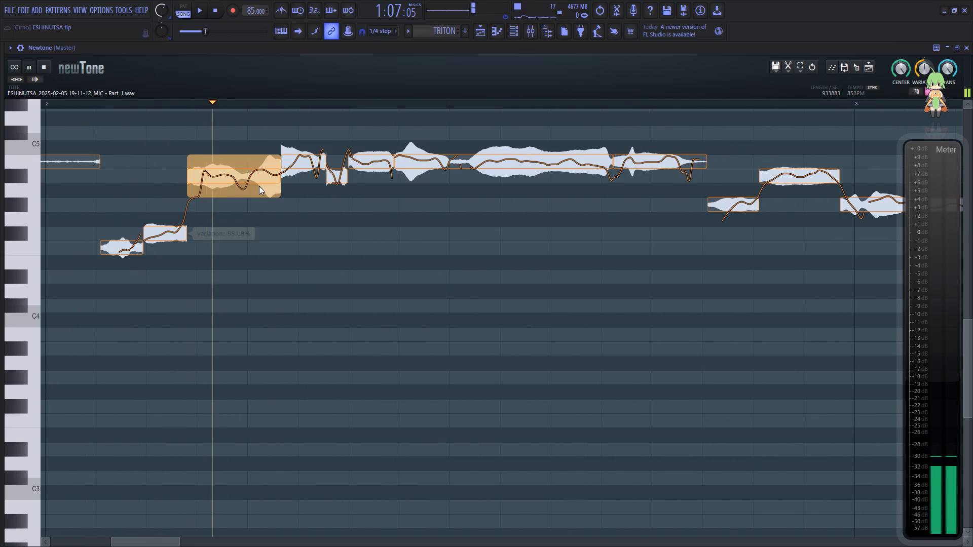
# Reduce the pitch variation of the third note in bar 2, just after the two low notes, and replay.
pyautogui.press('space')
pyautogui.click(235, 179)
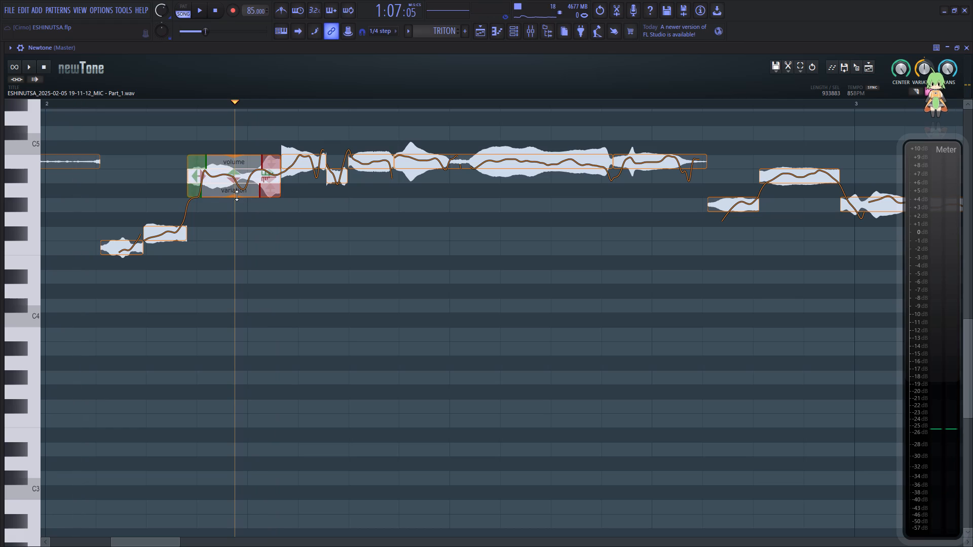
pyautogui.moveTo(237, 196); pyautogui.dragTo(241, 173)
pyautogui.click(97, 200)
pyautogui.press('space')
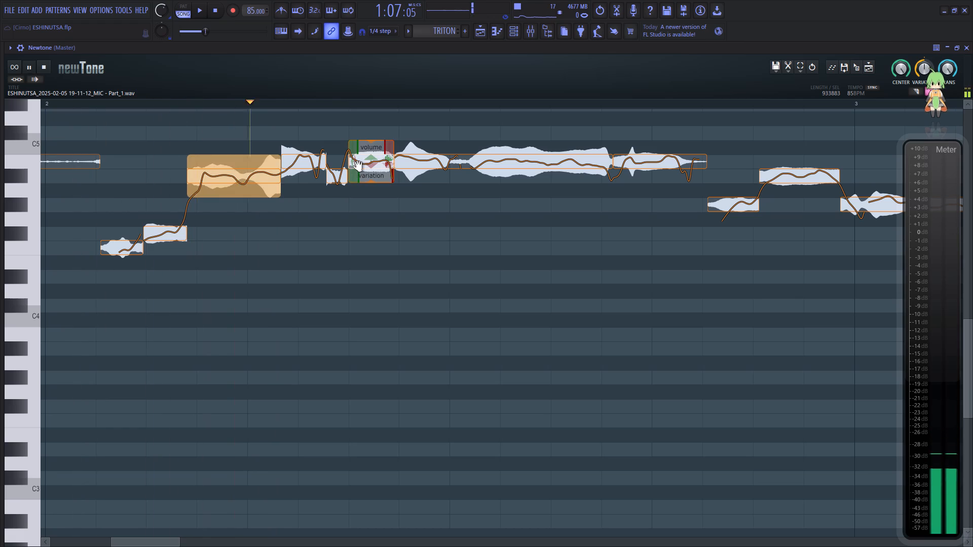
# Reduce the pitch variation of the fourth note in bar 2 to about 76%.
pyautogui.press('space')
pyautogui.click(312, 164)
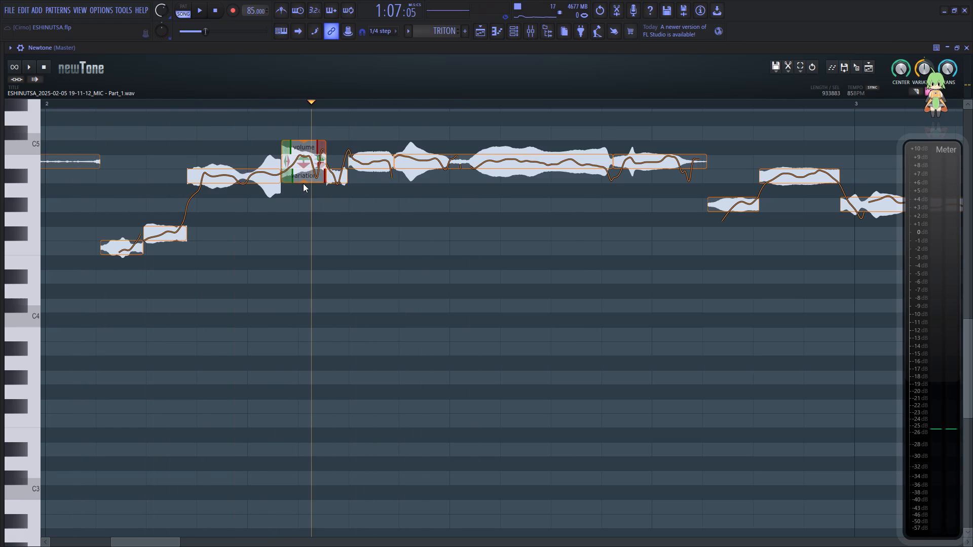
pyautogui.click(306, 167)
pyautogui.moveTo(304, 182); pyautogui.dragTo(306, 169)
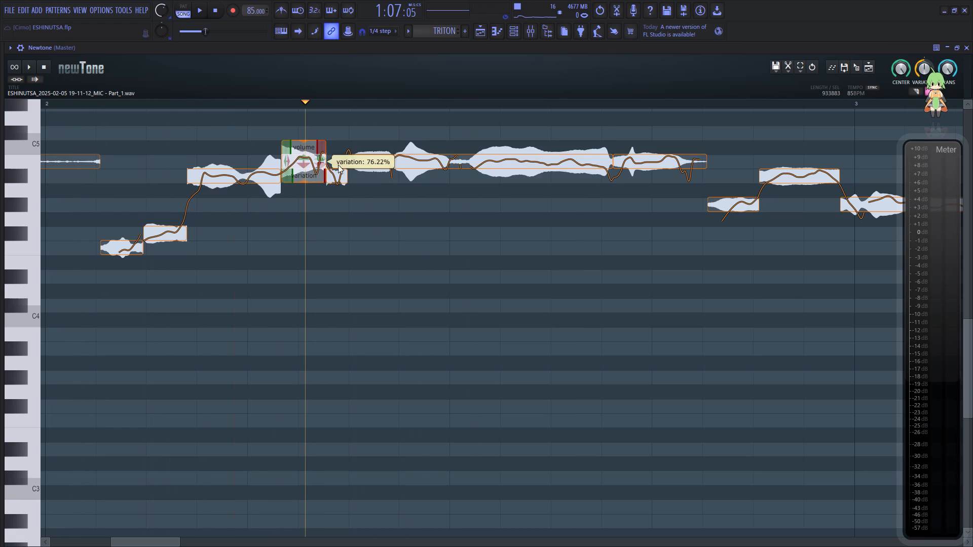
pyautogui.press('space')
pyautogui.press('space')
# Reduce the pitch variation of bar 2's long note to about 60% and the note just before it to about 65%, and replay.
pyautogui.moveTo(459, 181); pyautogui.dragTo(462, 159)
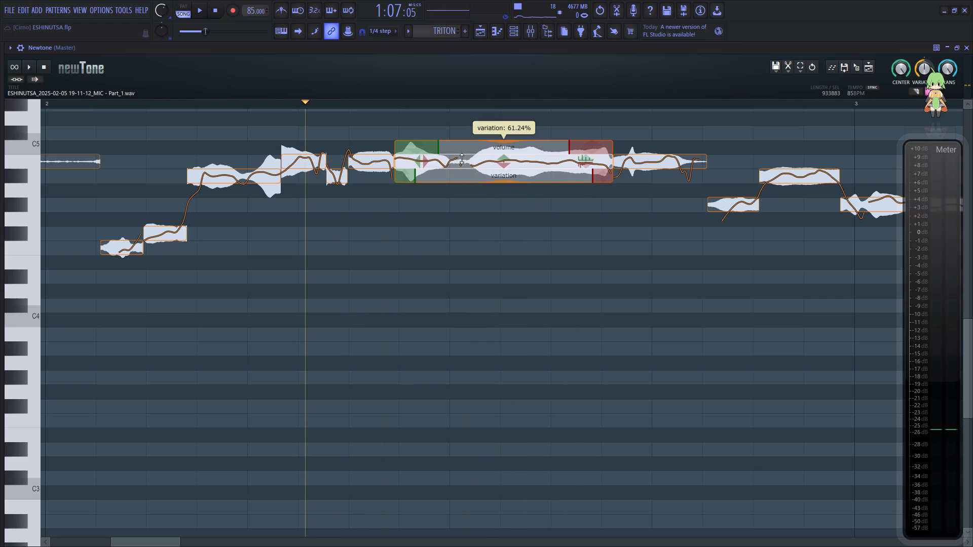
pyautogui.moveTo(462, 159); pyautogui.dragTo(462, 158)
pyautogui.moveTo(370, 183); pyautogui.dragTo(376, 163)
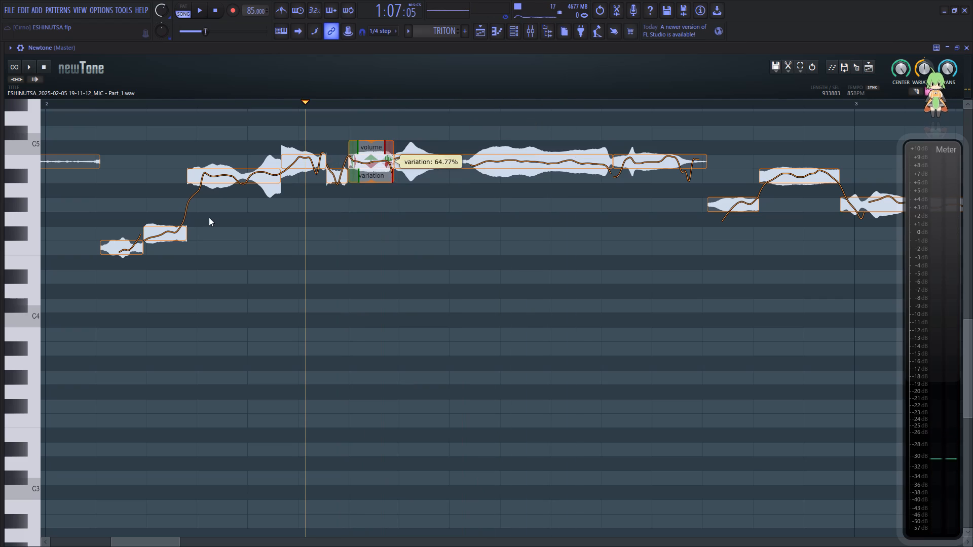
pyautogui.click(103, 241)
pyautogui.press('space')
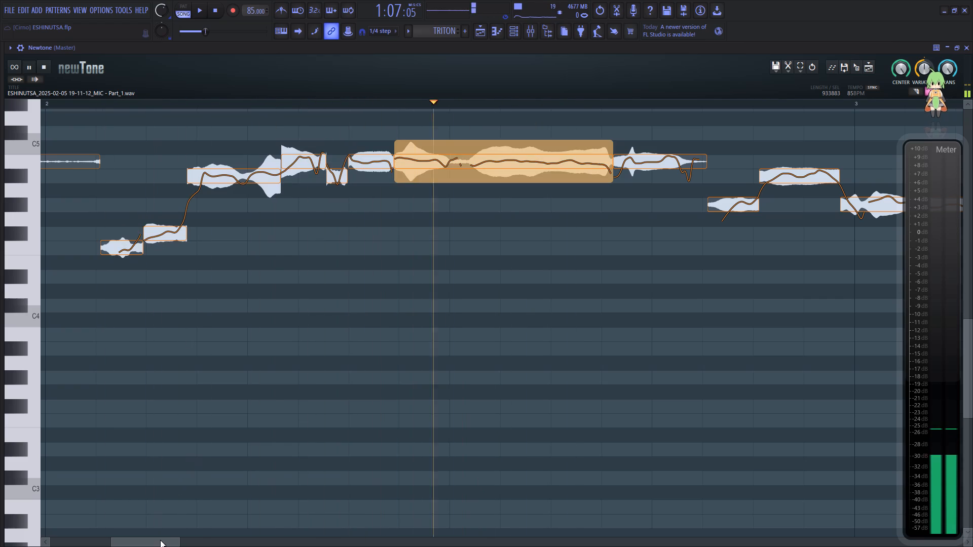
# Reduce the pitch variation of the note right after bar 2's long note to about 65% and play it back.
pyautogui.moveTo(160, 541); pyautogui.dragTo(180, 537)
pyautogui.press('space')
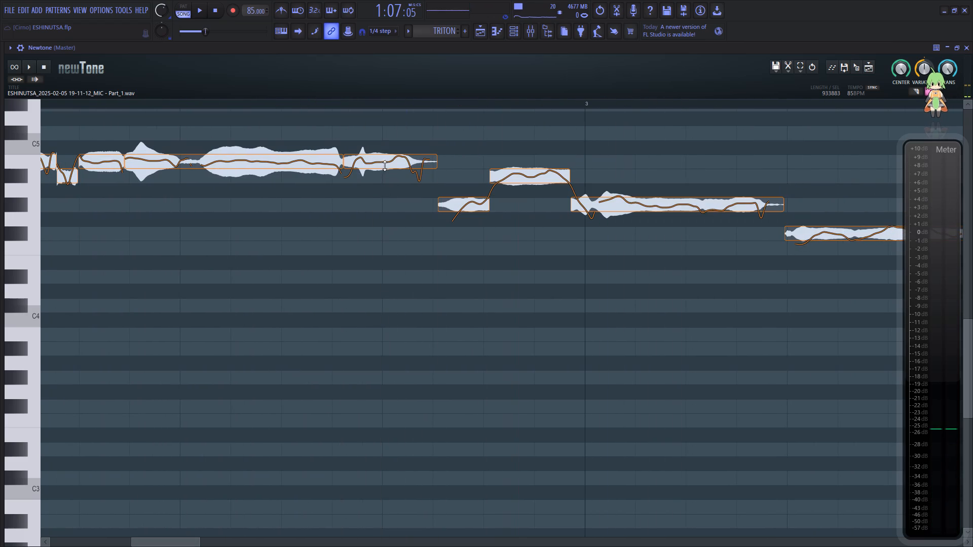
pyautogui.click(384, 165)
pyautogui.moveTo(388, 181); pyautogui.dragTo(389, 161)
pyautogui.click(236, 208)
pyautogui.press('space')
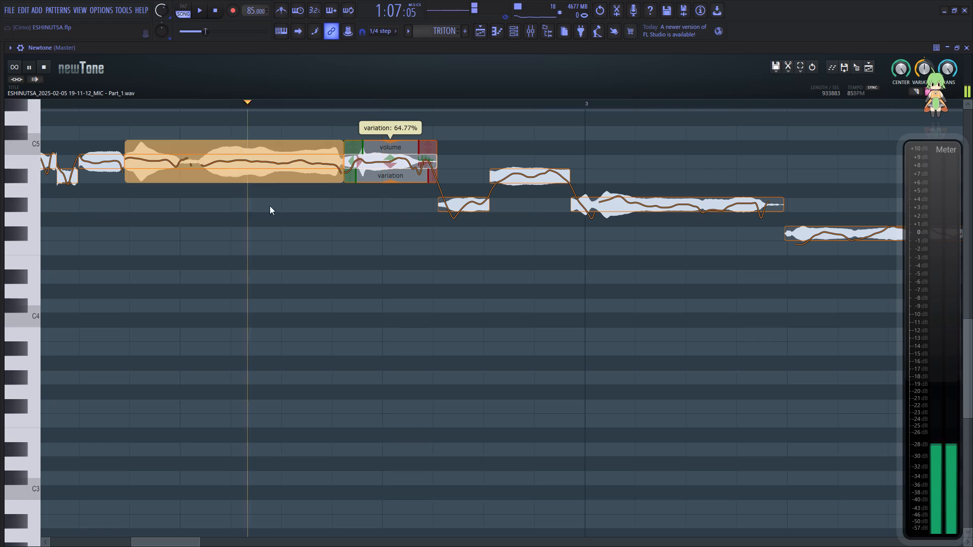
# Reduce the pitch variation of the long note crossing into bar 3 to about 62% and play back through bar 3.
pyautogui.press('space')
pyautogui.click(658, 202)
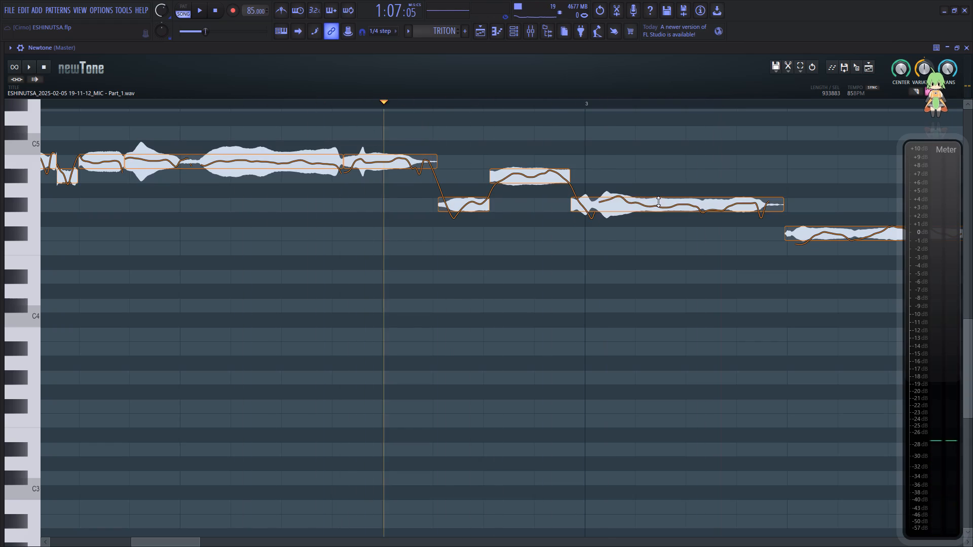
pyautogui.moveTo(671, 224); pyautogui.dragTo(678, 203)
pyautogui.press('space')
pyautogui.click(333, 283)
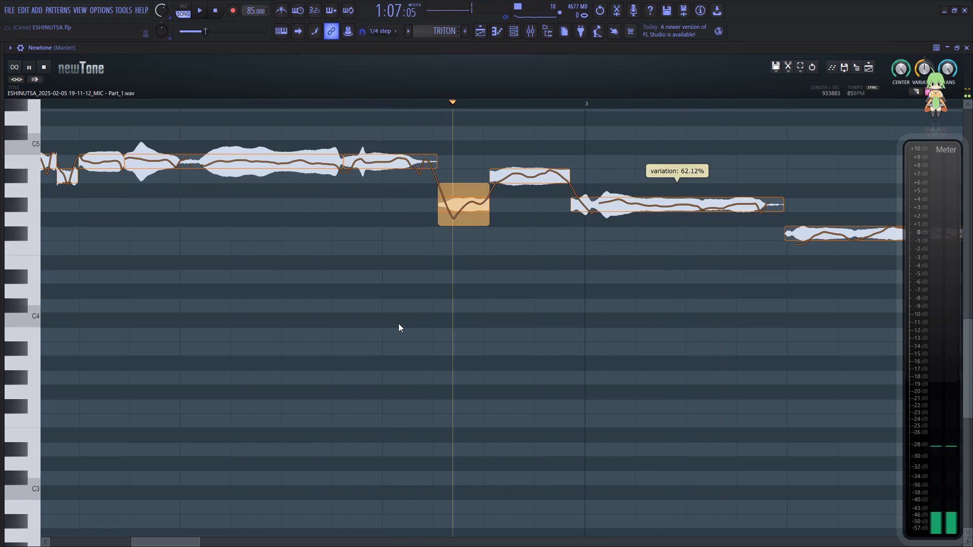
pyautogui.moveTo(176, 540); pyautogui.dragTo(221, 540)
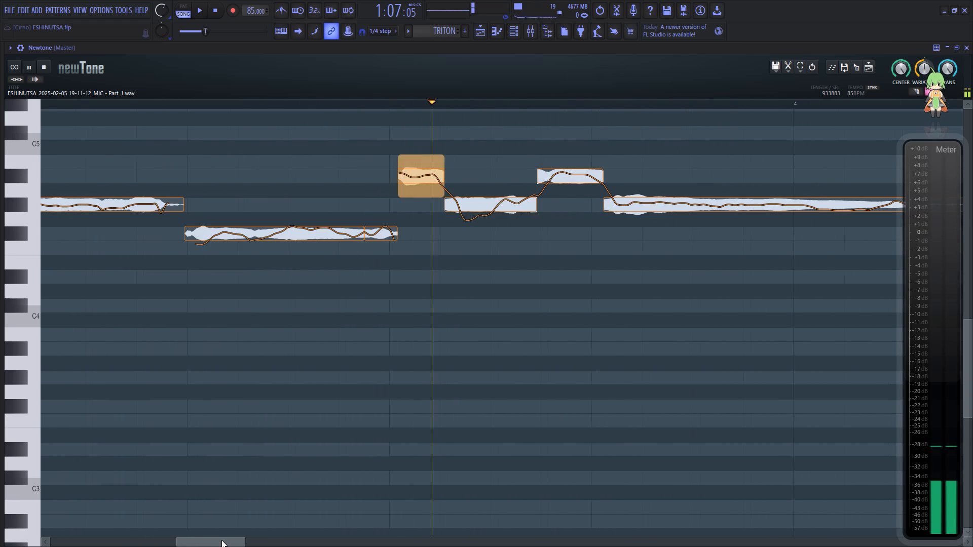
pyautogui.moveTo(221, 540); pyautogui.dragTo(216, 516)
pyautogui.press('space')
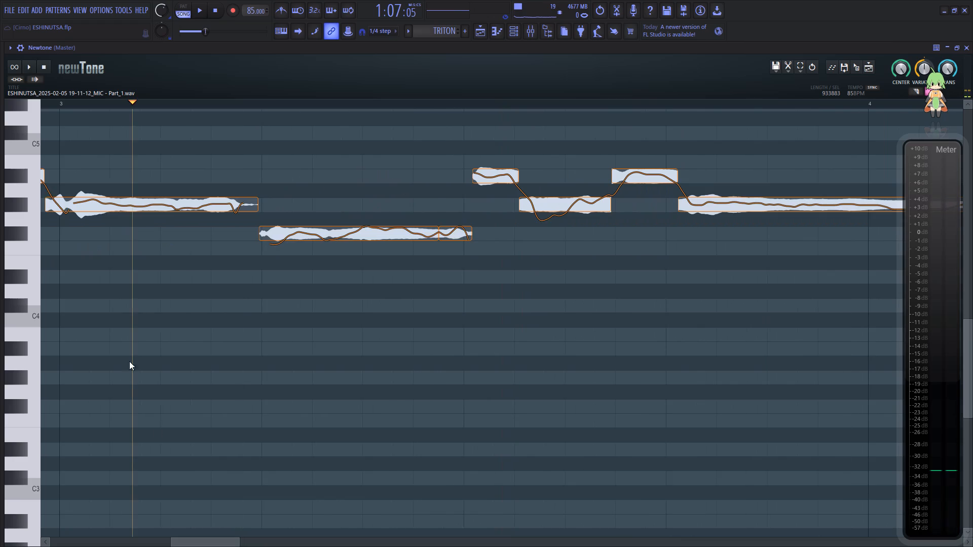
# Reduce the pitch variation of bar 3's long F#4 note to about 66% and play it back.
pyautogui.press('space')
pyautogui.click(131, 354)
pyautogui.press('space')
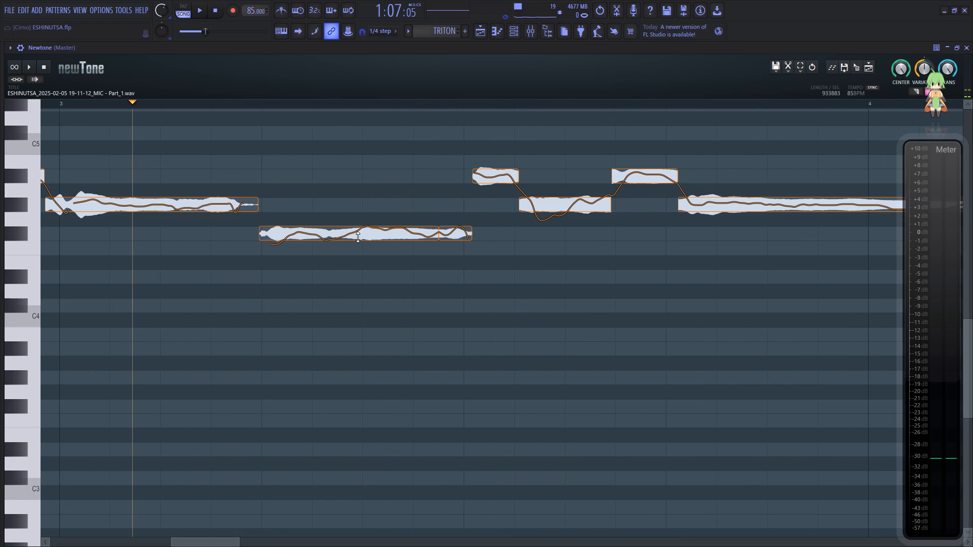
pyautogui.click(358, 237)
pyautogui.moveTo(352, 253); pyautogui.dragTo(354, 233)
pyautogui.press('space')
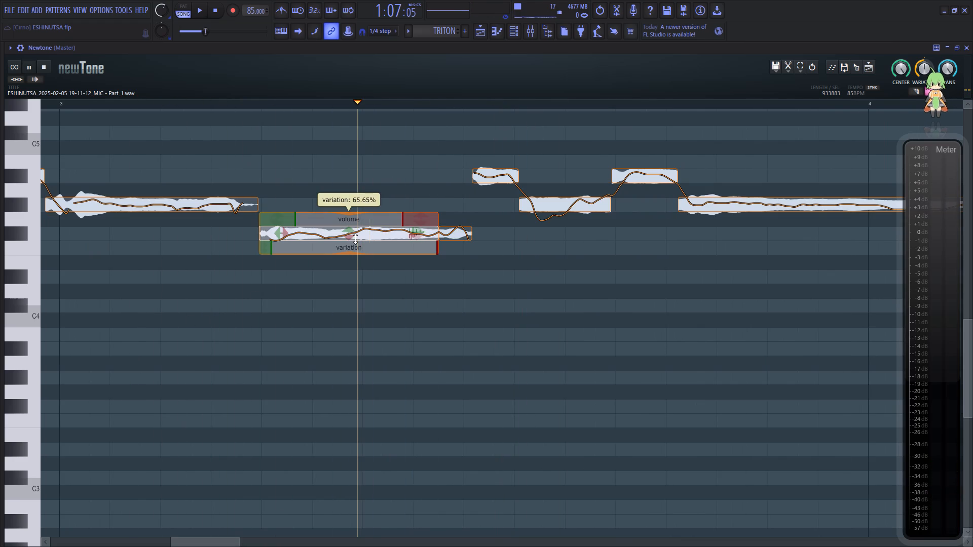
pyautogui.press('space')
pyautogui.press('space')
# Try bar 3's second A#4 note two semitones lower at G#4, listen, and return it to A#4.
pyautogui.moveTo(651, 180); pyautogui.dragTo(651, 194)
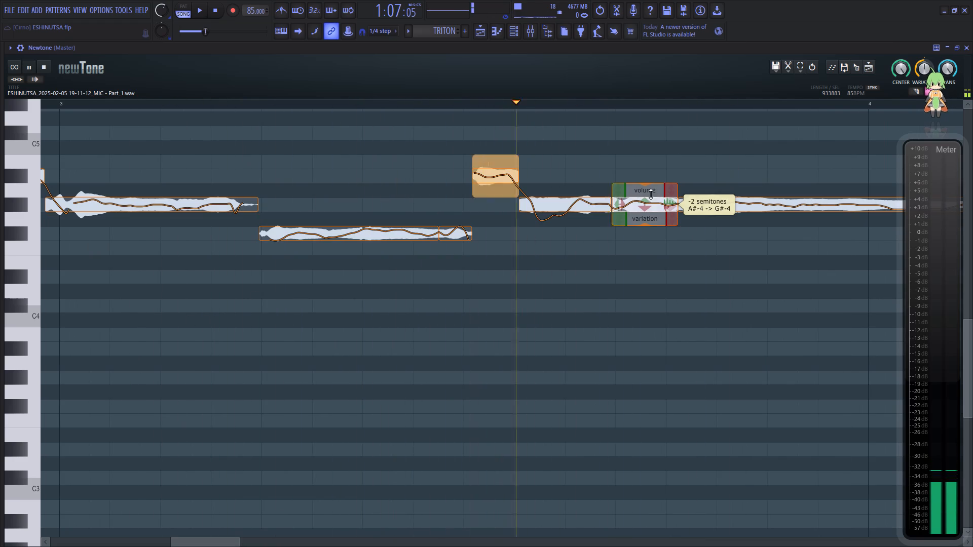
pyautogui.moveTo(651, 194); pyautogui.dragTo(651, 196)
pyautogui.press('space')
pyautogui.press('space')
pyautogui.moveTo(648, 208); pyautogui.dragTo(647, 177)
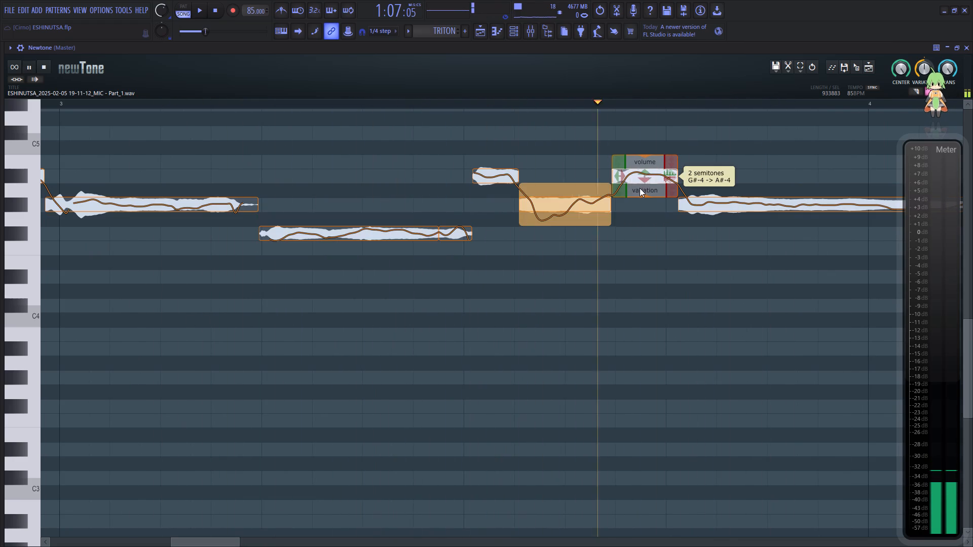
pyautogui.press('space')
# Reduce the pitch variation of bar 3's short G#4 note to about 50%, and slightly reduce that of the A#4 note before it.
pyautogui.click(567, 207)
pyautogui.moveTo(565, 224); pyautogui.dragTo(574, 195)
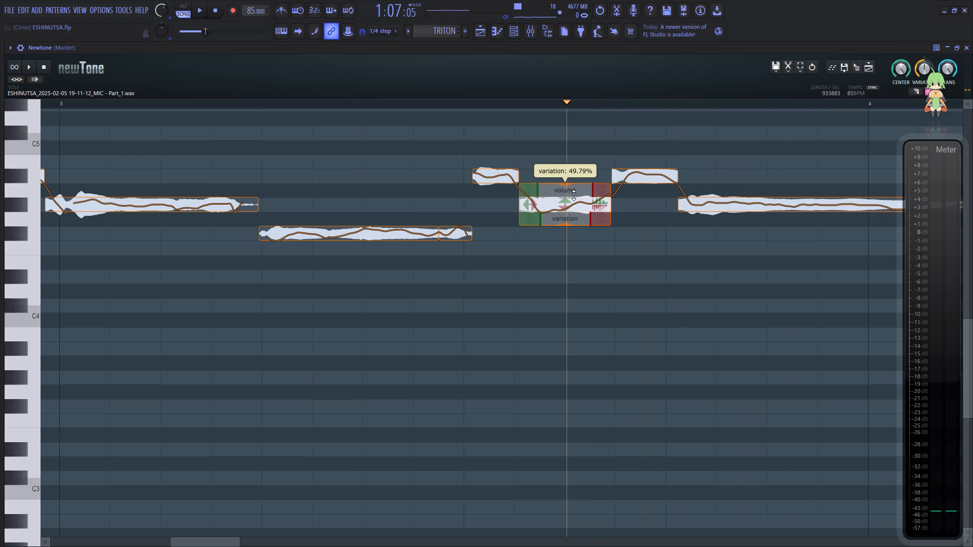
pyautogui.moveTo(496, 197); pyautogui.dragTo(499, 185)
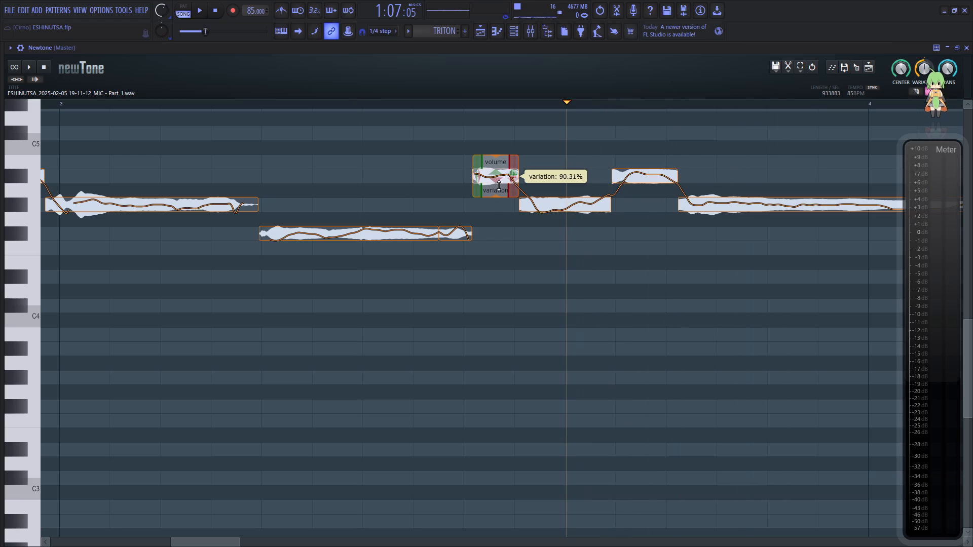
pyautogui.moveTo(499, 185); pyautogui.dragTo(500, 180)
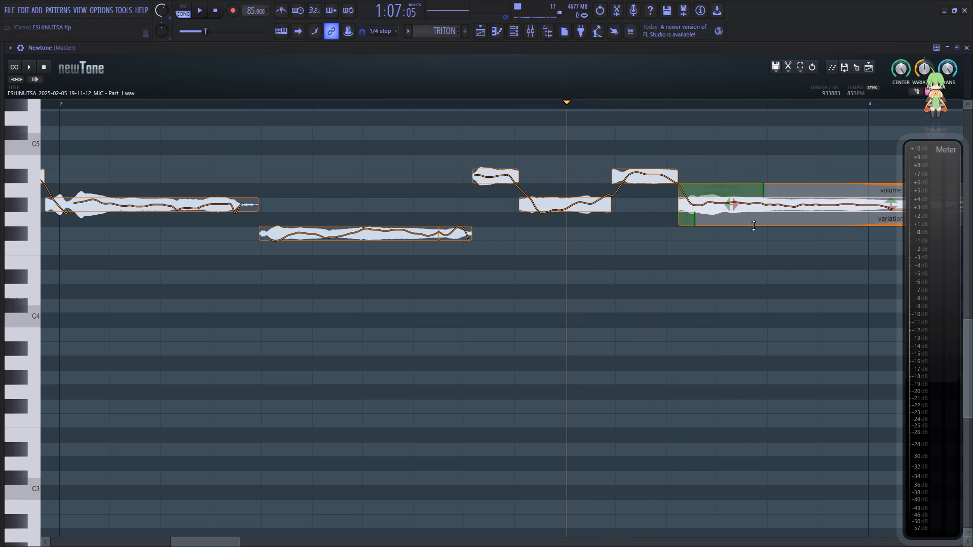
# Reduce the pitch variation of the long G#4 note crossing into bar 4 and replay bar 3's ending.
pyautogui.moveTo(754, 225); pyautogui.dragTo(755, 200)
pyautogui.click(409, 255)
pyautogui.press('space')
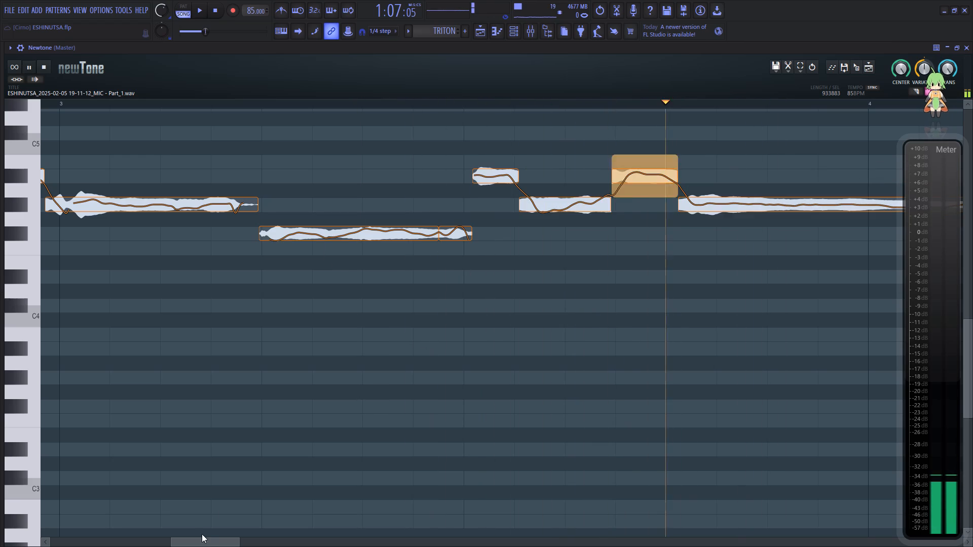
# Play back the opening notes of the phrase in bar 5 several times to judge their pitch.
pyautogui.moveTo(207, 542); pyautogui.dragTo(280, 538)
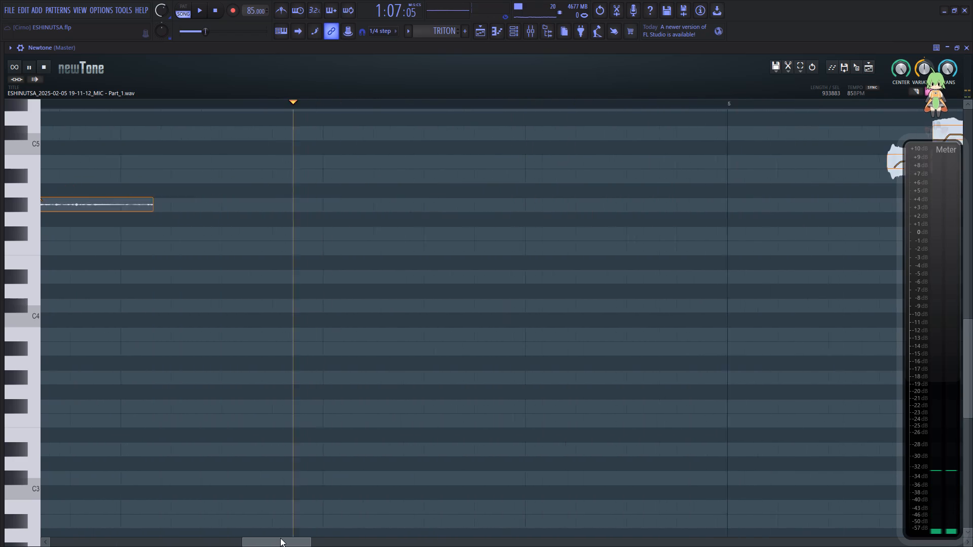
pyautogui.moveTo(280, 538); pyautogui.dragTo(326, 537)
pyautogui.scroll(2, 317, 492)
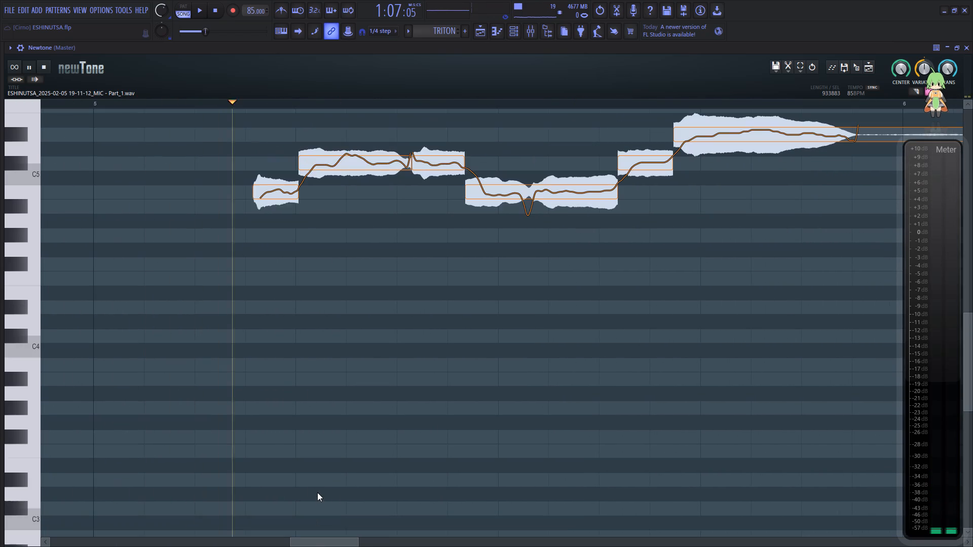
pyautogui.scroll(1, 292, 270)
pyautogui.click(147, 299)
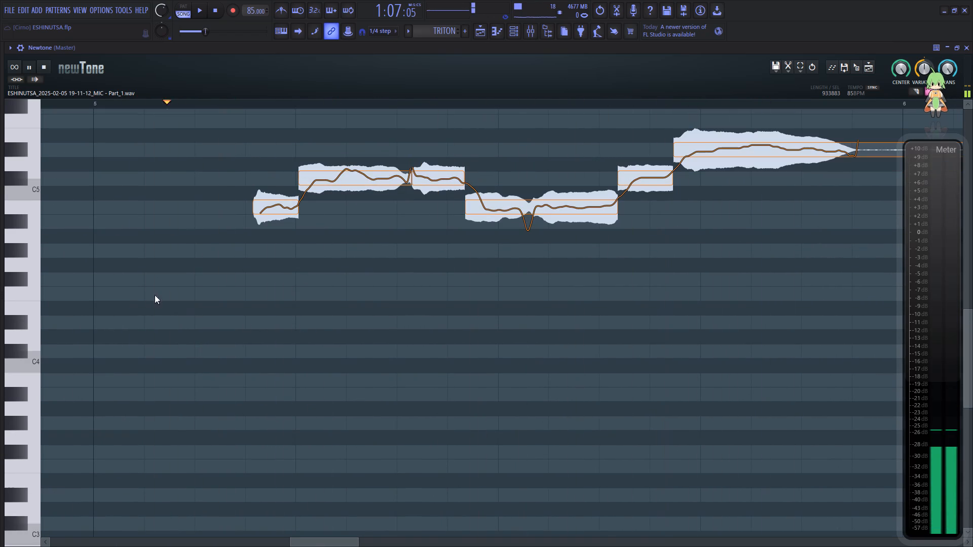
pyautogui.press('space')
pyautogui.press('space')
pyautogui.press('space')
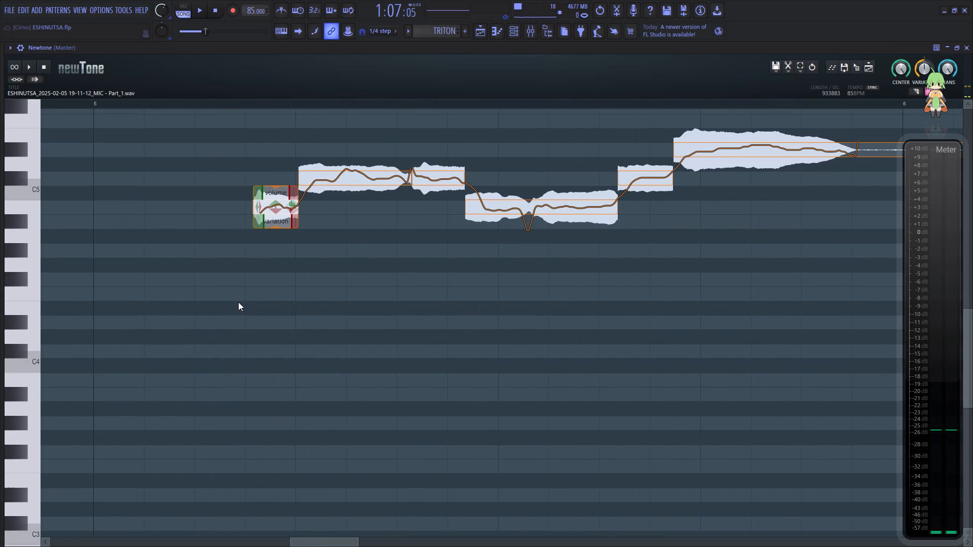
pyautogui.press('space')
pyautogui.press('space')
pyautogui.click(269, 214)
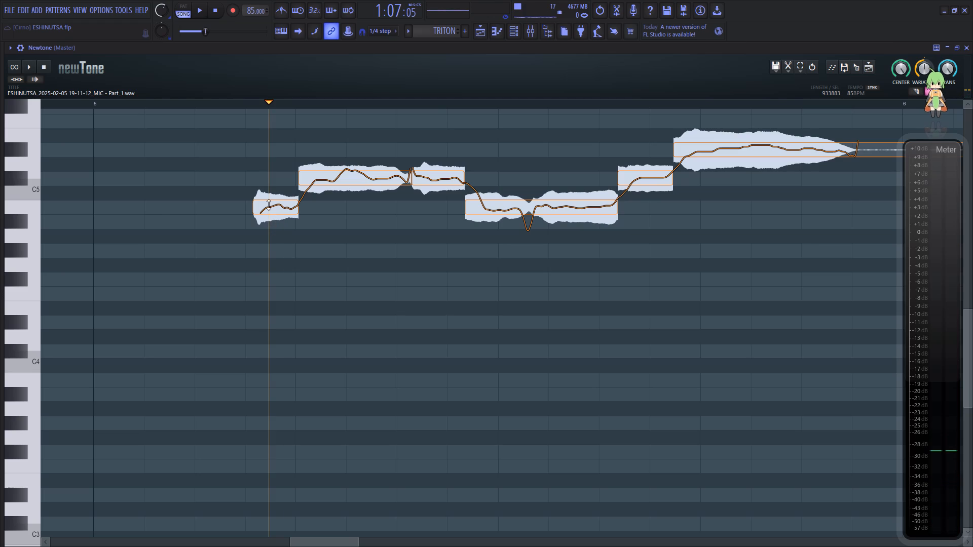
pyautogui.click(157, 212)
pyautogui.press('space')
# Reduce the pitch variation of bar 5's first C#5 note to about 48% and its long B4 note to about 52%, and replay.
pyautogui.click(349, 173)
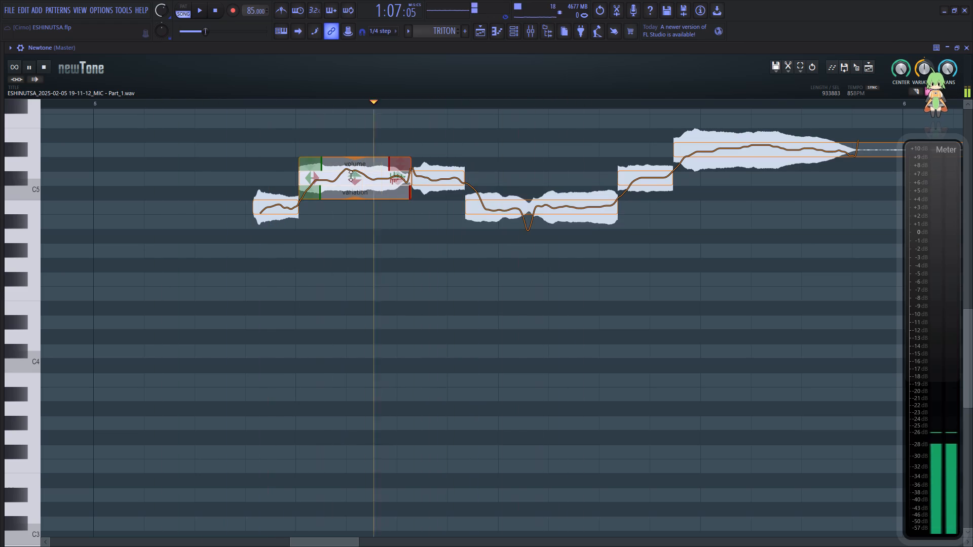
pyautogui.moveTo(356, 198); pyautogui.dragTo(361, 168)
pyautogui.press('space')
pyautogui.press('space')
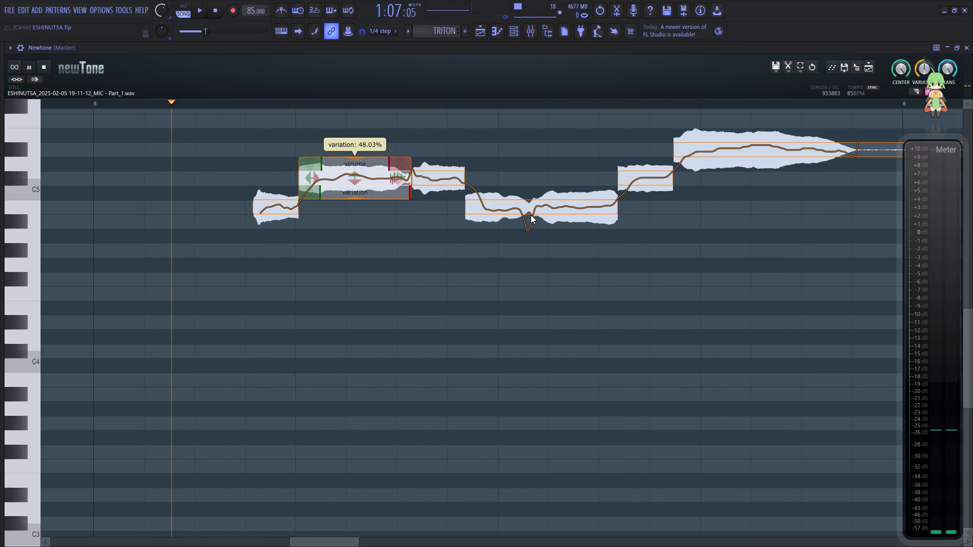
pyautogui.moveTo(539, 228); pyautogui.dragTo(545, 201)
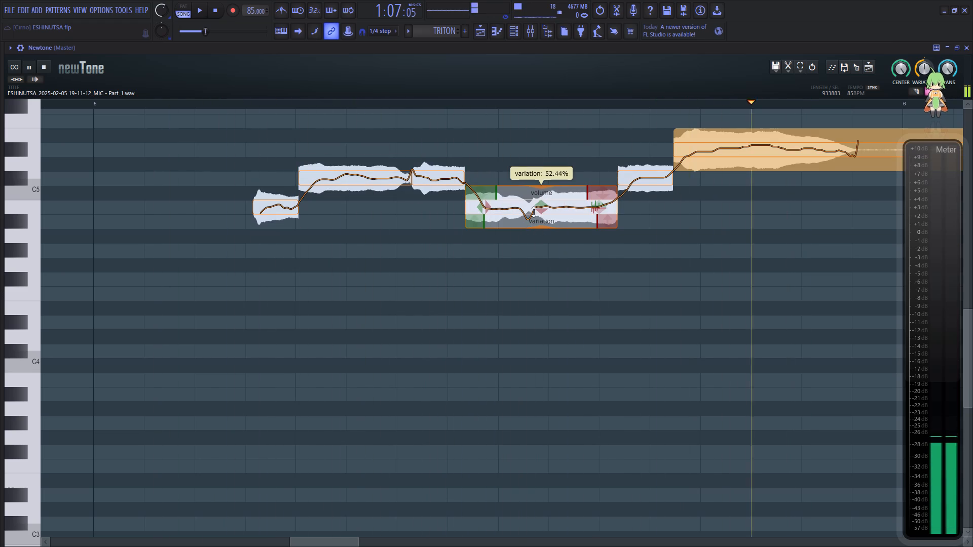
pyautogui.press('space')
pyautogui.press('space')
# Reduce the pitch variation of bar 6's opening F#4 note to about 64% and the following G#4 note to about 67%, and replay.
pyautogui.moveTo(312, 543); pyautogui.dragTo(343, 534)
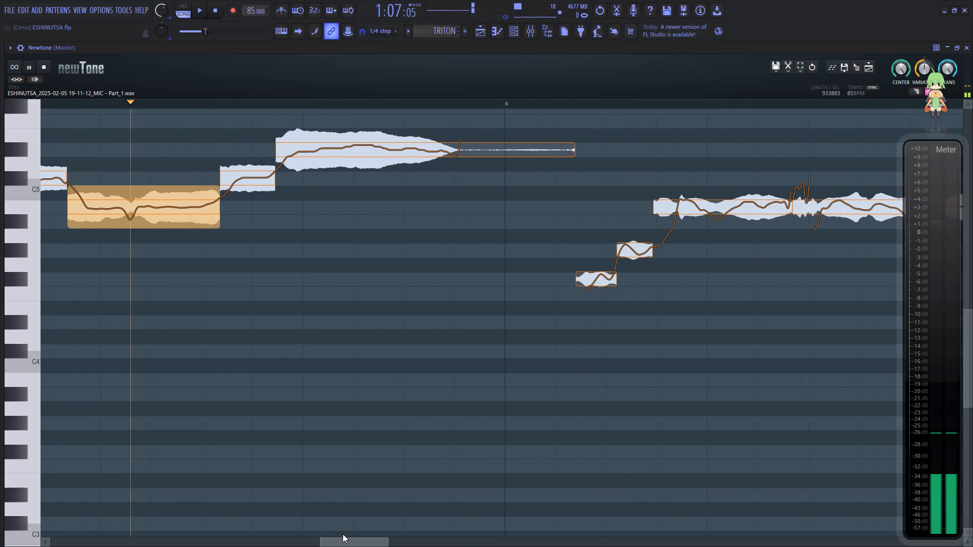
pyautogui.moveTo(343, 534); pyautogui.dragTo(368, 524)
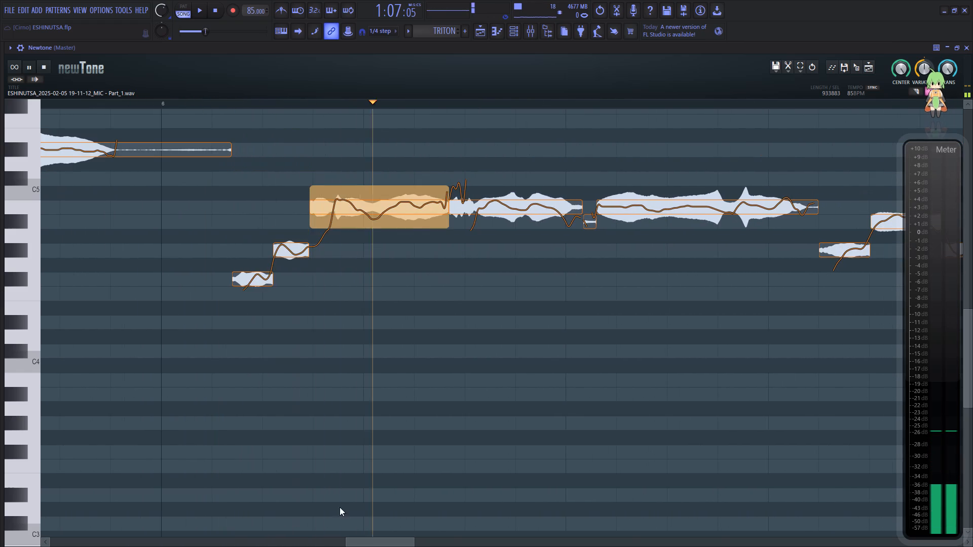
pyautogui.press('space')
pyautogui.click(258, 282)
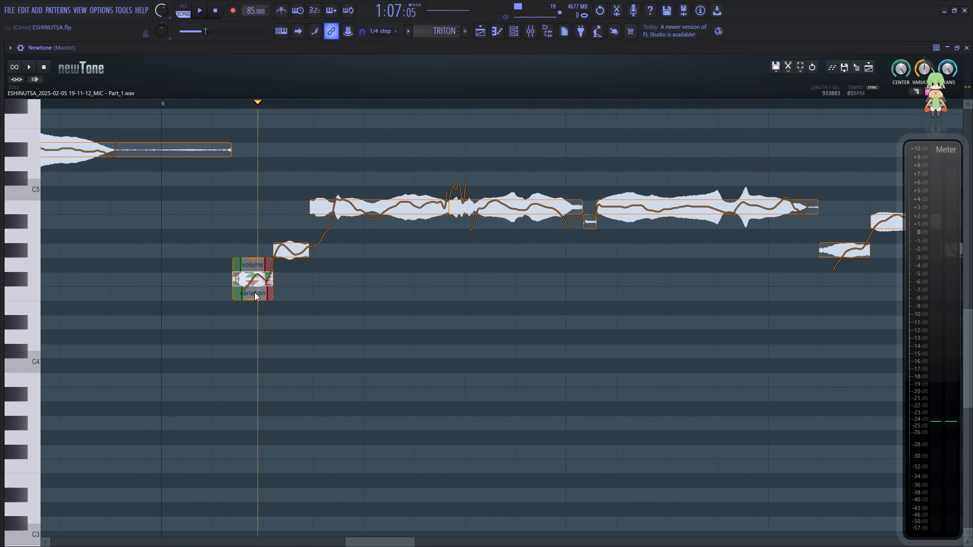
pyautogui.moveTo(251, 299); pyautogui.dragTo(255, 278)
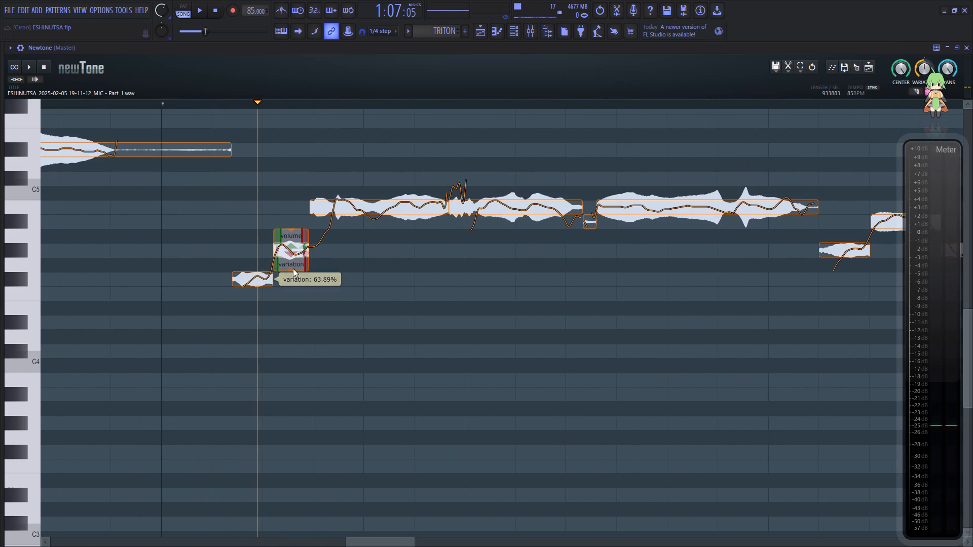
pyautogui.moveTo(291, 271); pyautogui.dragTo(295, 252)
pyautogui.click(202, 275)
pyautogui.press('space')
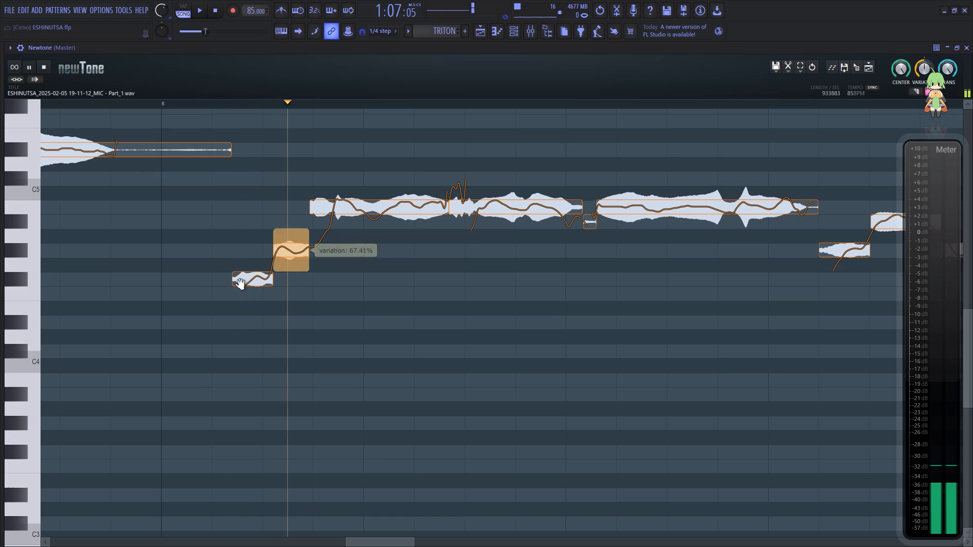
# Reduce the pitch variation of bar 6's first B4 note to about 61% and replay from the bar's opening notes.
pyautogui.click(394, 212)
pyautogui.press('space')
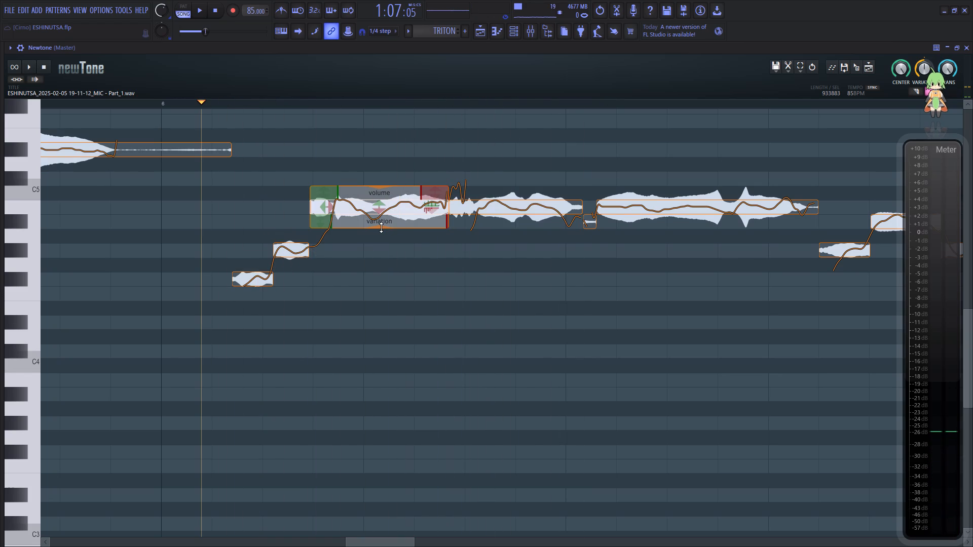
pyautogui.moveTo(381, 227); pyautogui.dragTo(386, 205)
pyautogui.click(212, 259)
pyautogui.press('space')
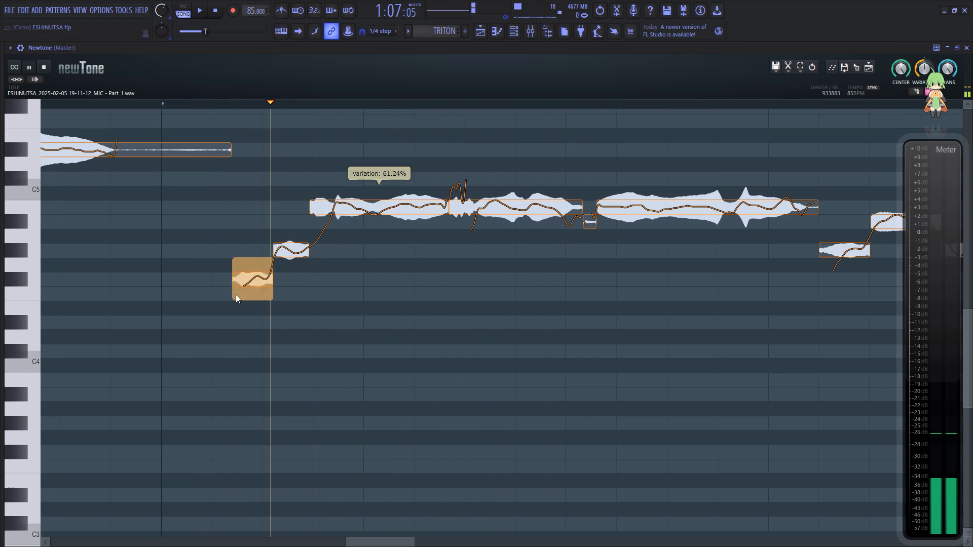
# Listen through bar 6 and reduce the pitch variation of its second B4 note and of the long B4 note that follows.
pyautogui.moveTo(365, 542); pyautogui.dragTo(376, 538)
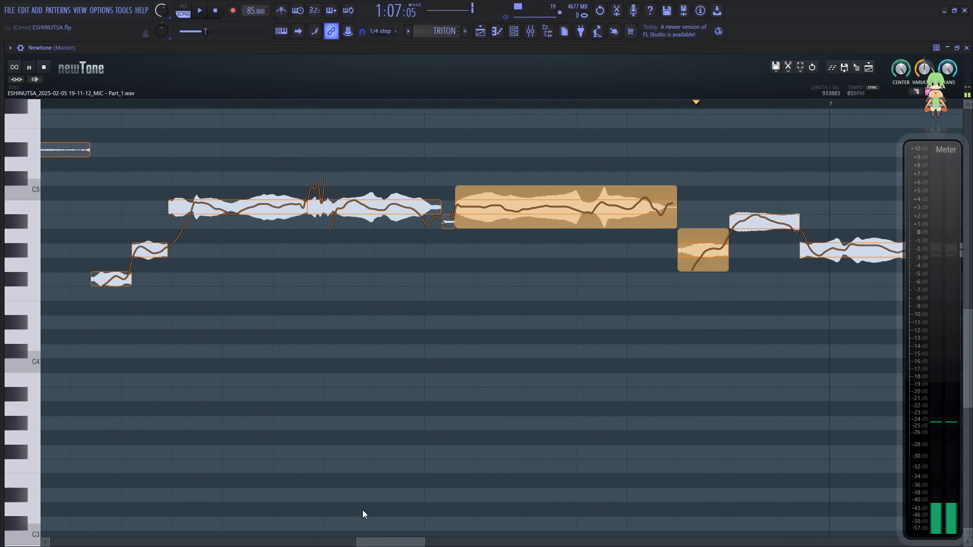
pyautogui.press('space')
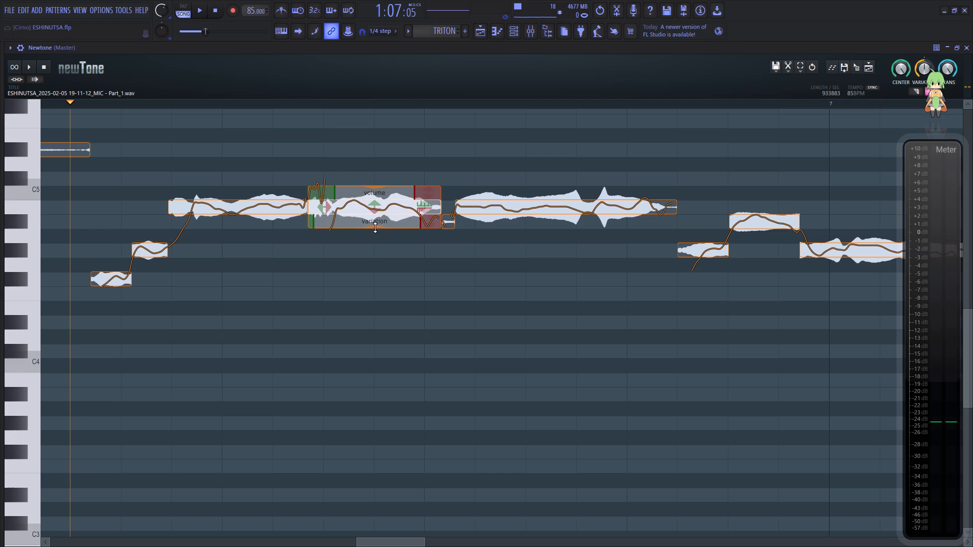
pyautogui.moveTo(375, 227); pyautogui.dragTo(384, 207)
pyautogui.press('space')
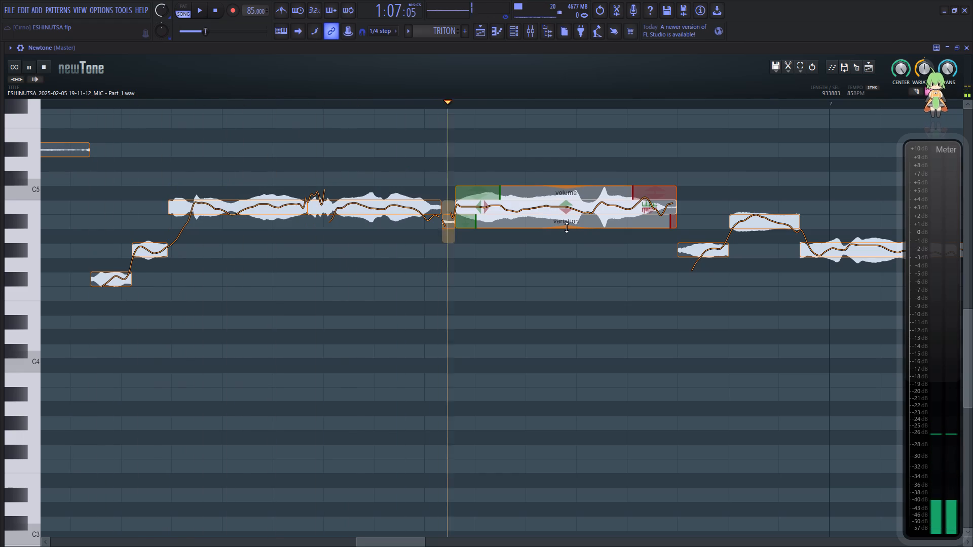
pyautogui.moveTo(567, 227); pyautogui.dragTo(575, 197)
# Audition the notes leading into bar 7 and reduce the pitch variation of the short G#4 note near bar 6's end to roughly half.
pyautogui.moveTo(405, 544); pyautogui.dragTo(424, 539)
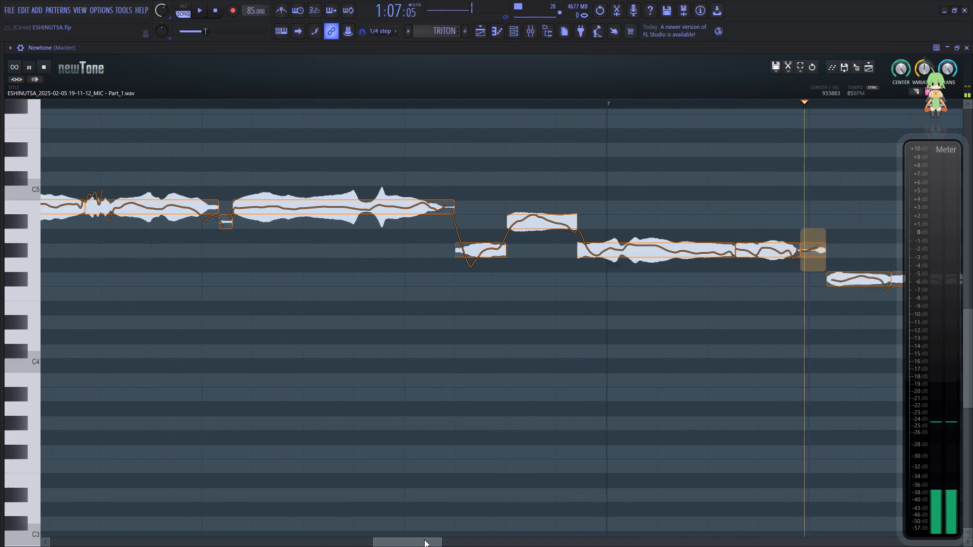
pyautogui.moveTo(424, 539); pyautogui.dragTo(431, 537)
pyautogui.click(314, 285)
pyautogui.press('space')
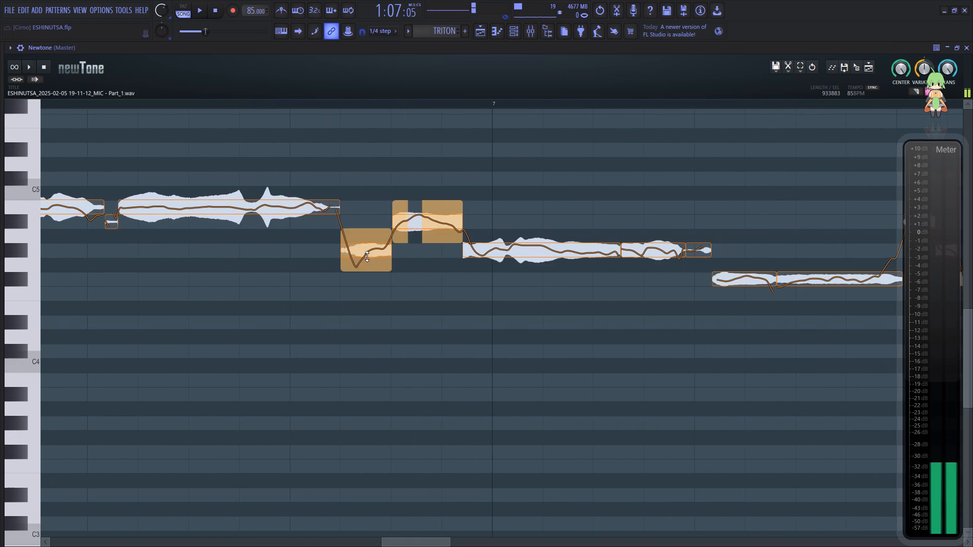
pyautogui.click(369, 254)
pyautogui.moveTo(366, 271); pyautogui.dragTo(375, 243)
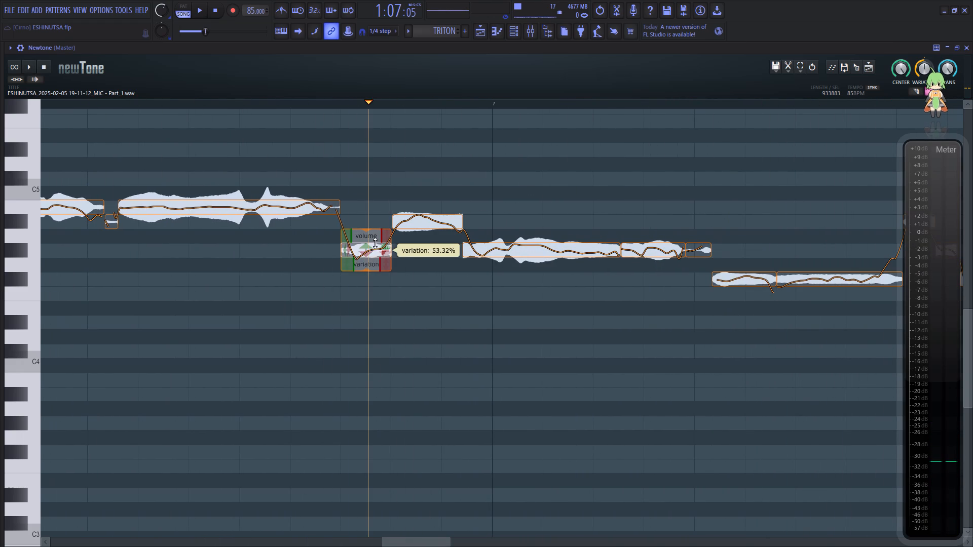
pyautogui.moveTo(375, 243); pyautogui.dragTo(376, 242)
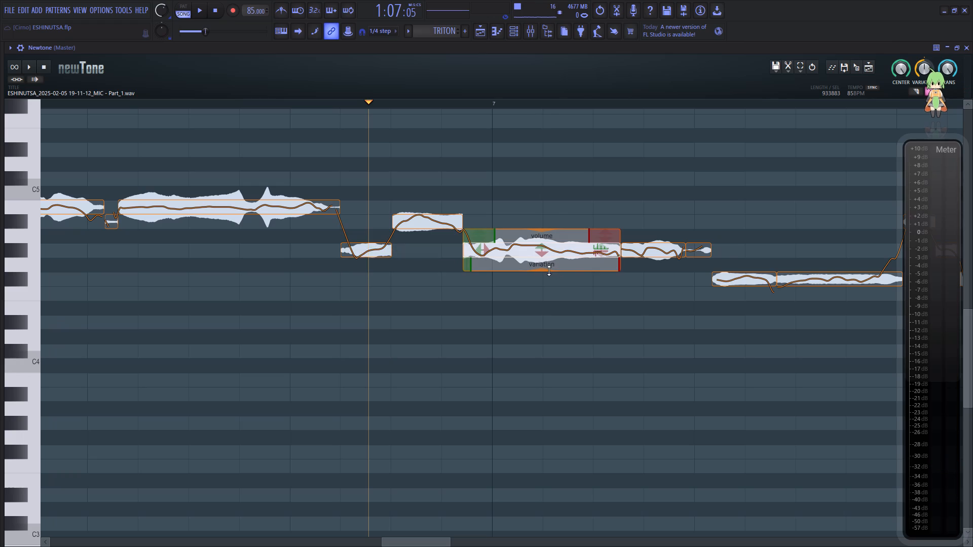
# Reduce the pitch variation of the long G#4 note crossing into bar 7, set the next G#4 note's to about 48%, and play back.
pyautogui.moveTo(549, 270); pyautogui.dragTo(553, 244)
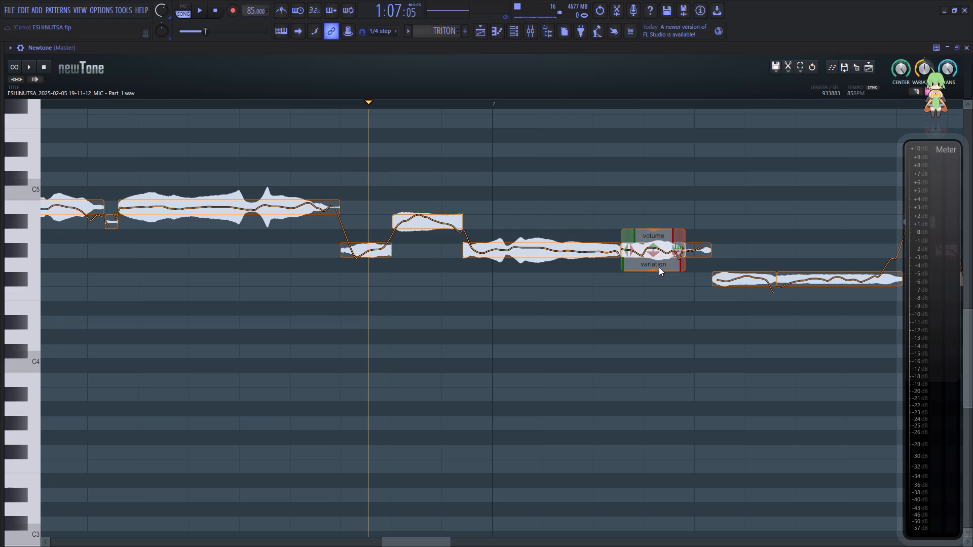
pyautogui.moveTo(657, 270); pyautogui.dragTo(660, 240)
pyautogui.press('space')
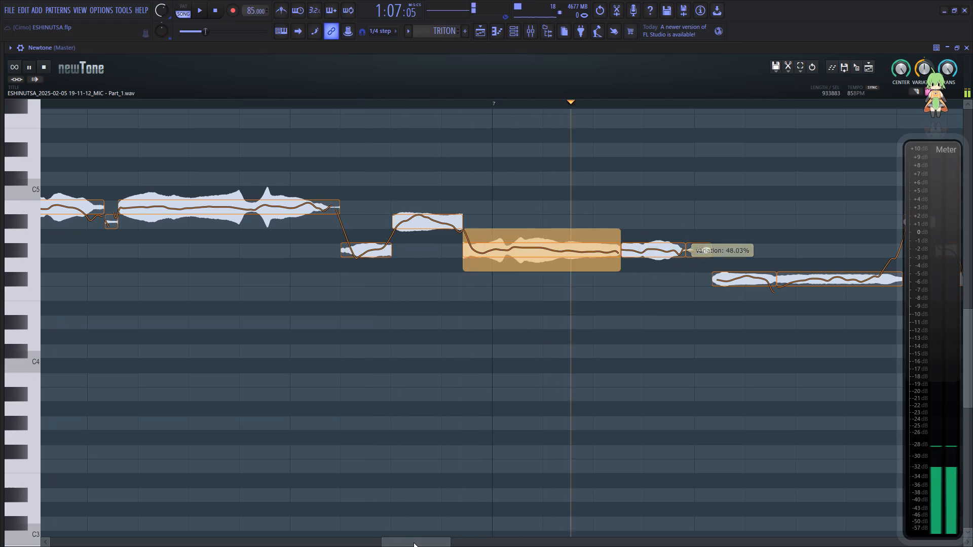
# Reduce the pitch variation of bar 7's longer F#4 note to about 52% and the shorter F#4 before it to about 59%, and replay.
pyautogui.moveTo(414, 542); pyautogui.dragTo(449, 529)
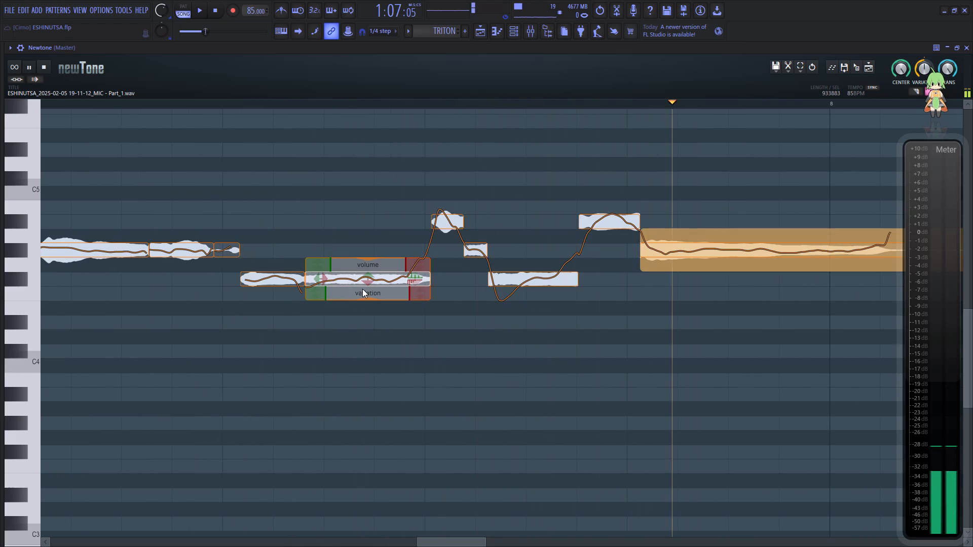
pyautogui.moveTo(366, 298); pyautogui.dragTo(370, 270)
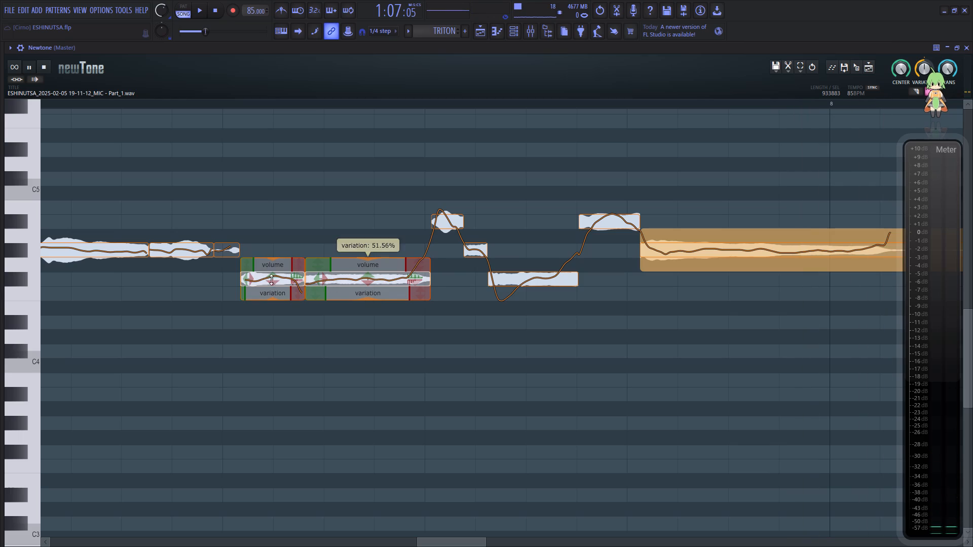
pyautogui.moveTo(276, 299); pyautogui.dragTo(277, 276)
pyautogui.click(236, 301)
pyautogui.press('space')
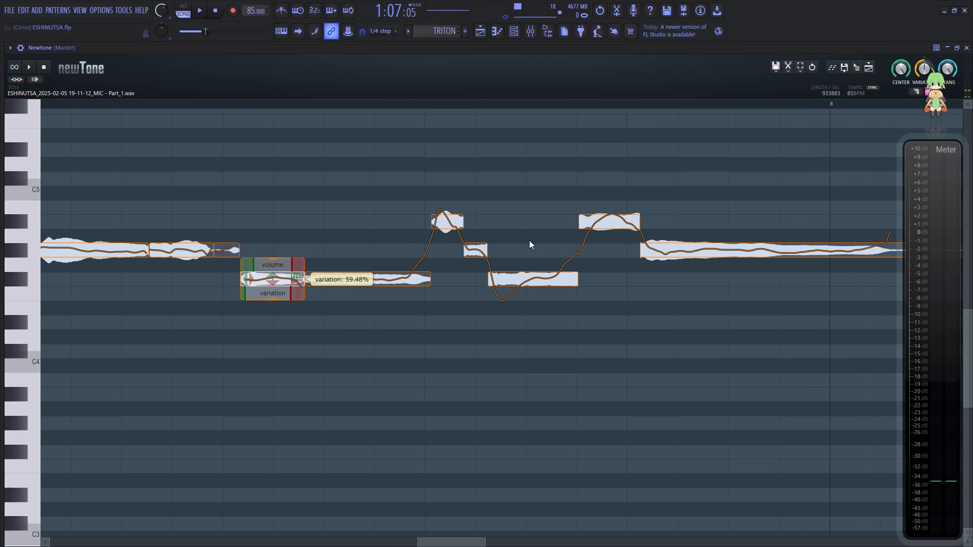
# Reduce the pitch variation of the F#4 note between bar 7's two A#4 notes to about 45% and play to the recording's end.
pyautogui.press('space')
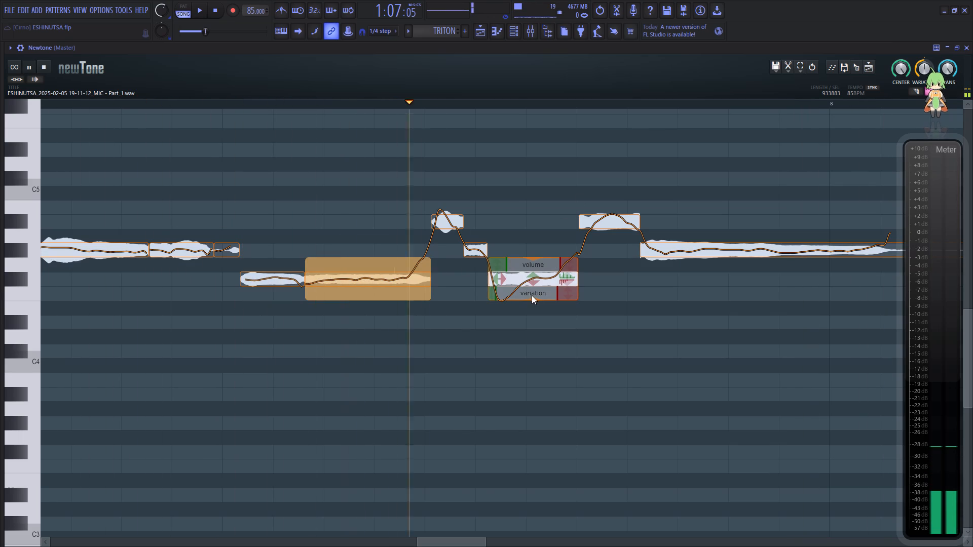
pyautogui.moveTo(532, 299); pyautogui.dragTo(538, 267)
pyautogui.moveTo(428, 542); pyautogui.dragTo(443, 542)
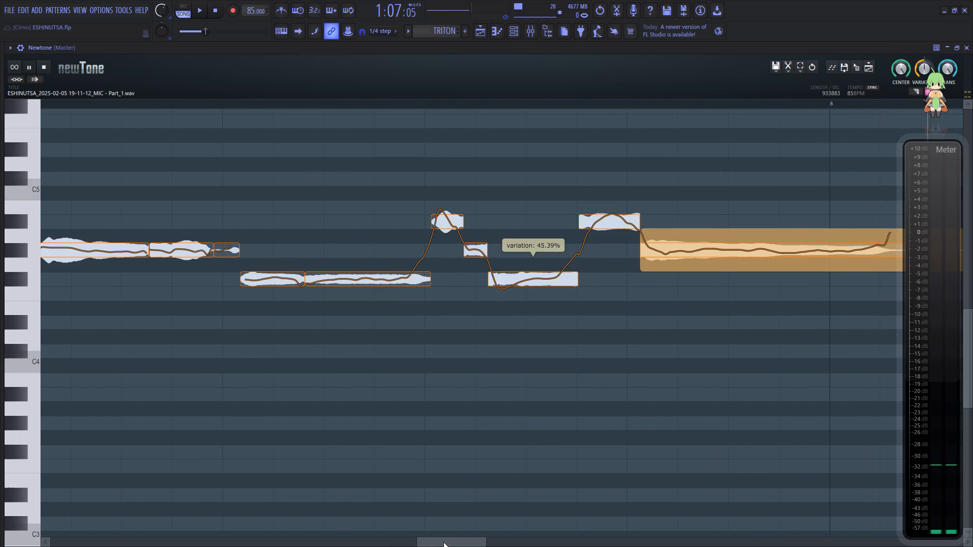
pyautogui.moveTo(443, 542); pyautogui.dragTo(478, 536)
pyautogui.press('space')
# Place the pitch-corrected audio from Newtone on the VERSE 2 ADLIB track, aligned with the original clip's start, and close Newtone.
pyautogui.moveTo(853, 68); pyautogui.dragTo(846, 122)
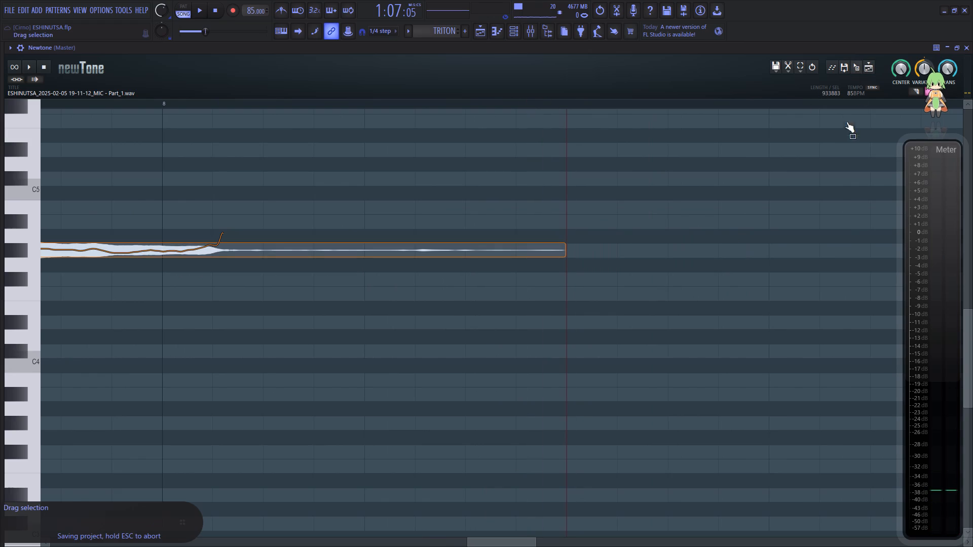
pyautogui.moveTo(846, 122); pyautogui.dragTo(242, 253)
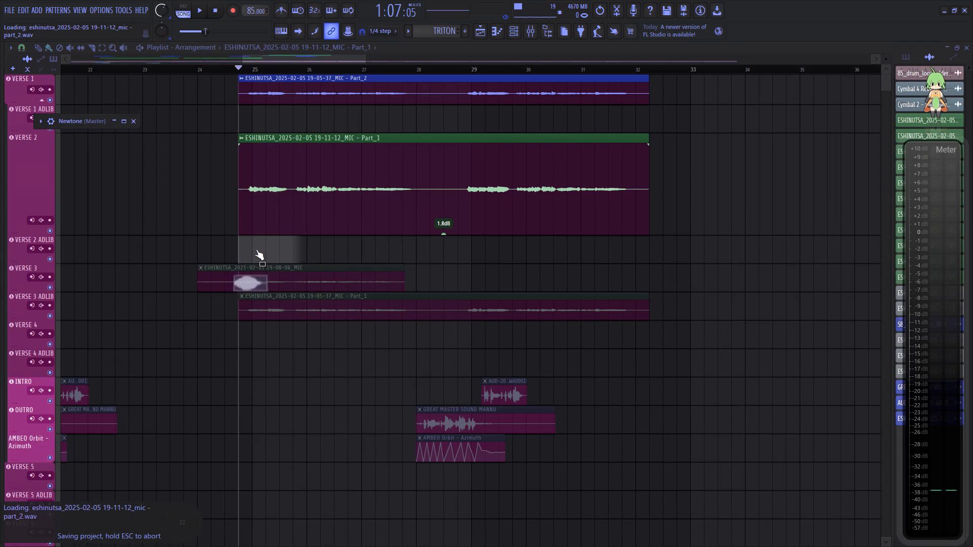
pyautogui.click(965, 49)
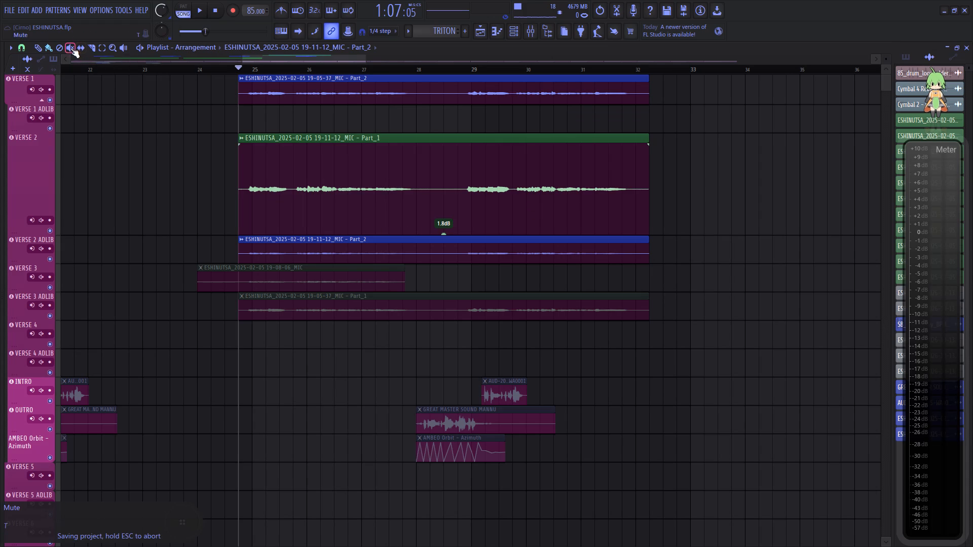
# Mute the original 19-11-12 Part_1 clip on VERSE 2 and move it to the VERSE 4 track at the same time position.
pyautogui.click(70, 48)
pyautogui.click(323, 181)
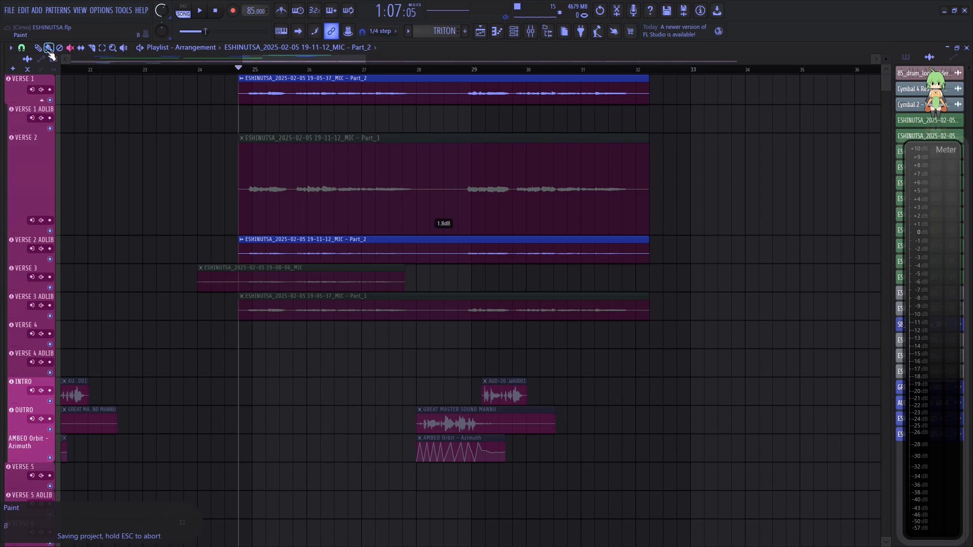
pyautogui.click(47, 51)
pyautogui.moveTo(287, 188); pyautogui.dragTo(291, 351)
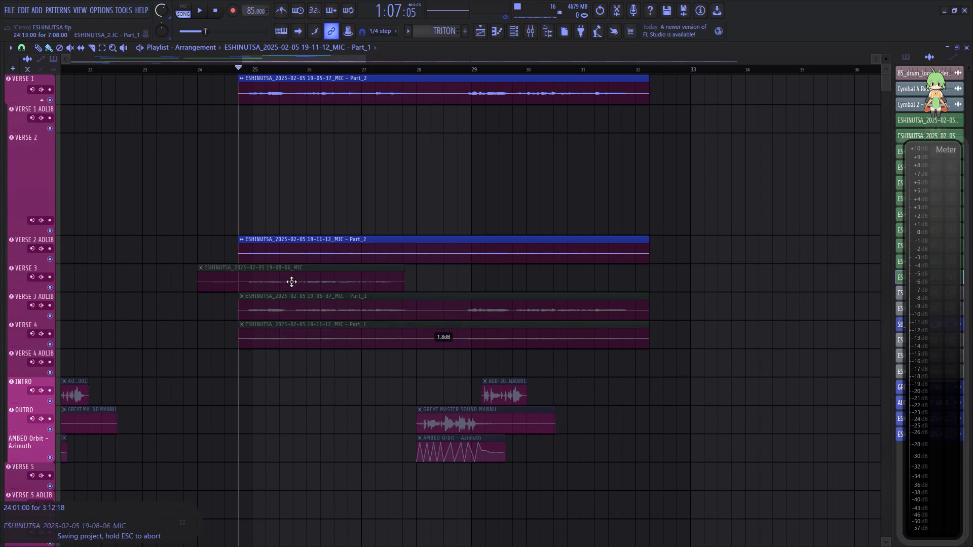
# Move the corrected Part_2 clip from VERSE 2 ADLIB up to the VERSE 2 track, keeping its time position.
pyautogui.moveTo(293, 250); pyautogui.dragTo(292, 172)
# Play the song from the start of the verse clips and lower the main volume to about 25% while listening.
pyautogui.click(203, 9)
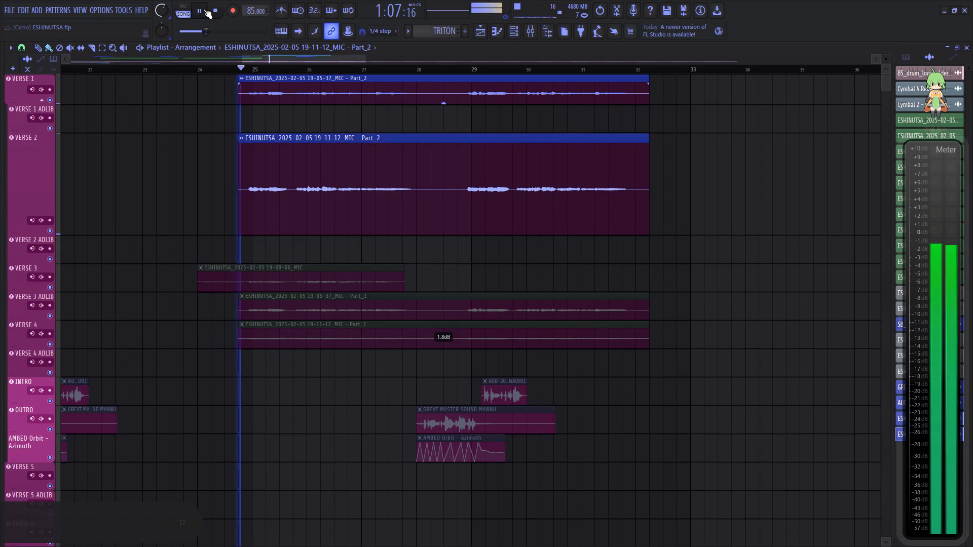
pyautogui.scroll(-17, 162, 10)
pyautogui.scroll(-5, 161, 10)
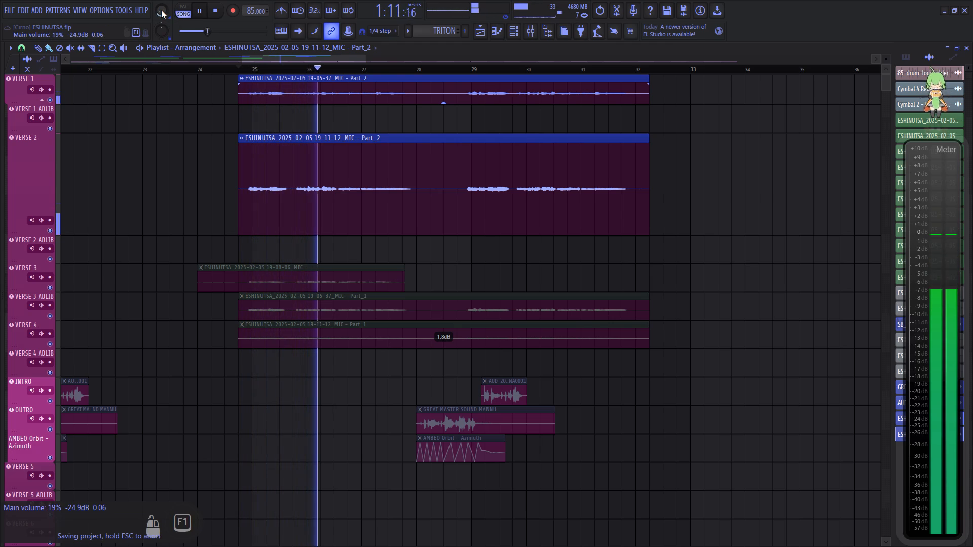
pyautogui.scroll(-4, 161, 10)
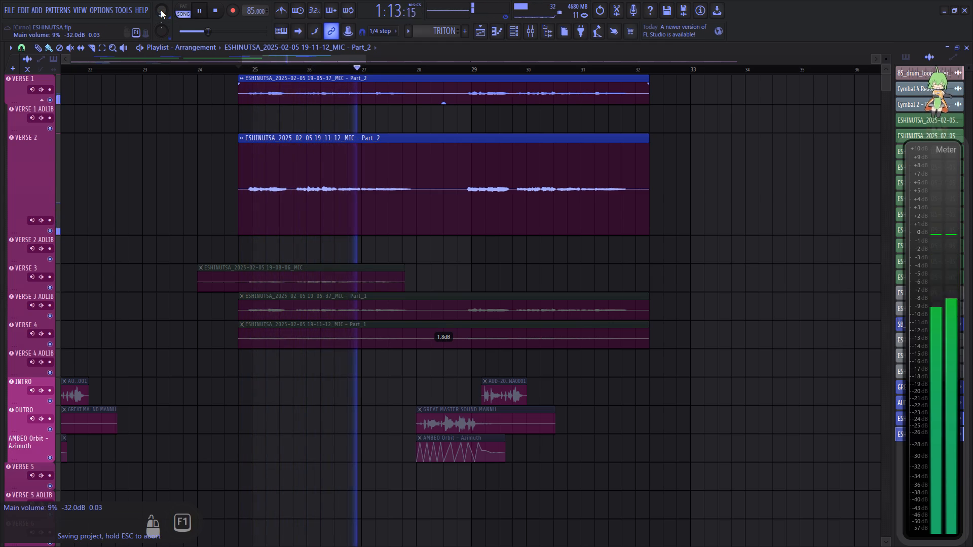
pyautogui.scroll(5, 161, 10)
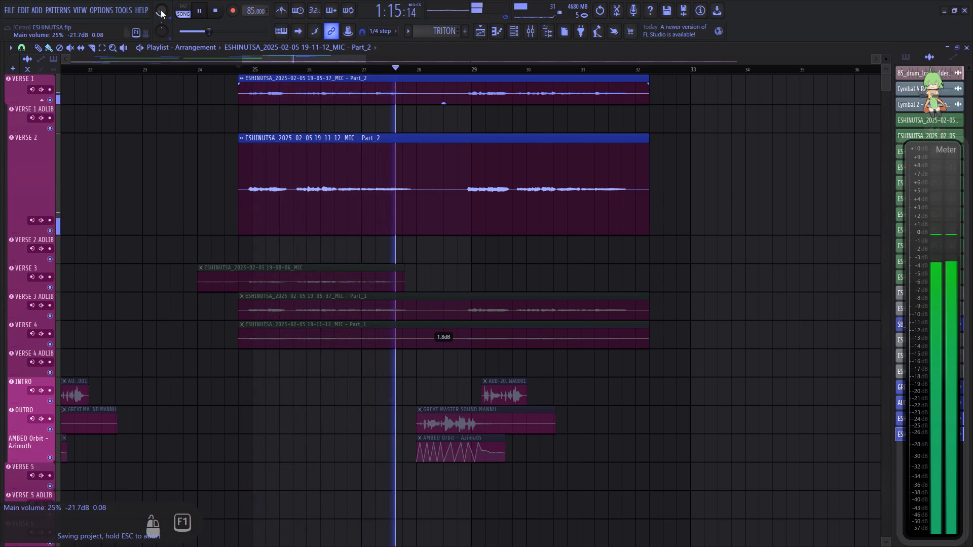
# Shrink the VERSE 2 track's height to about 140%.
pyautogui.moveTo(32, 232); pyautogui.dragTo(37, 166)
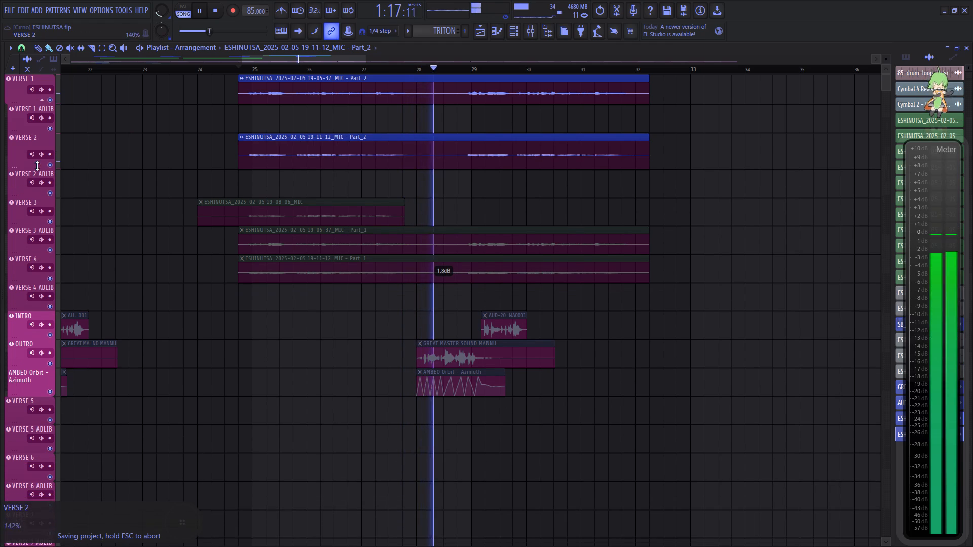
pyautogui.moveTo(37, 166); pyautogui.dragTo(37, 165)
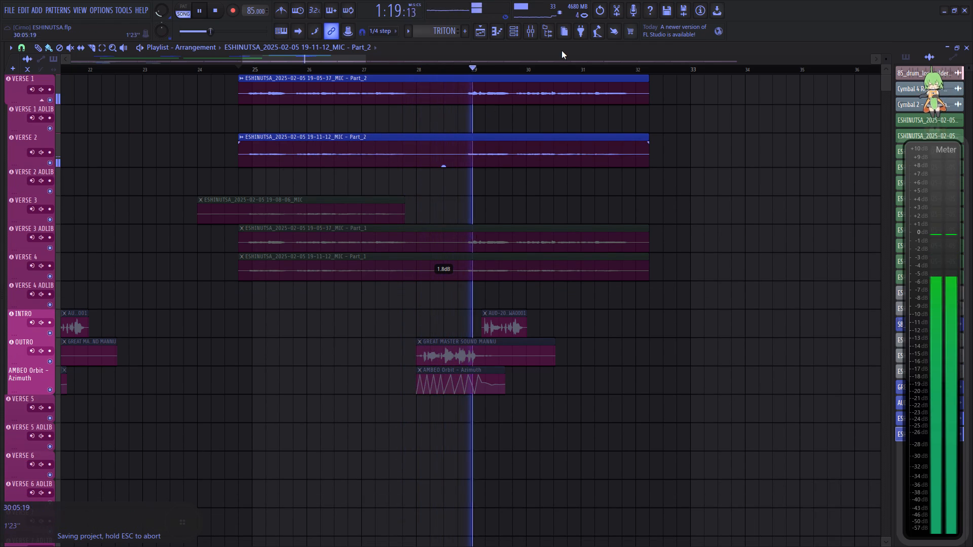
# Open the mixer during playback to check the VERSE 2 vocal's level.
pyautogui.click(533, 36)
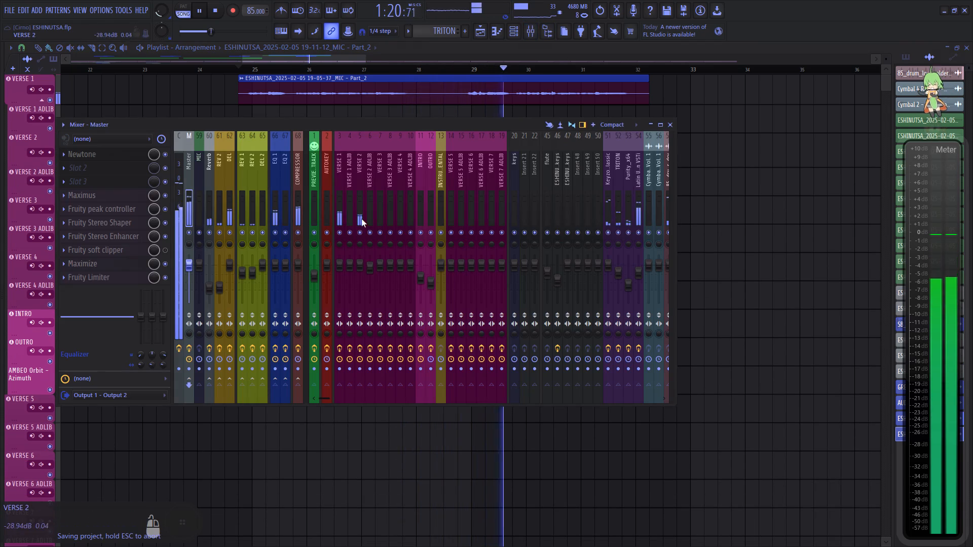
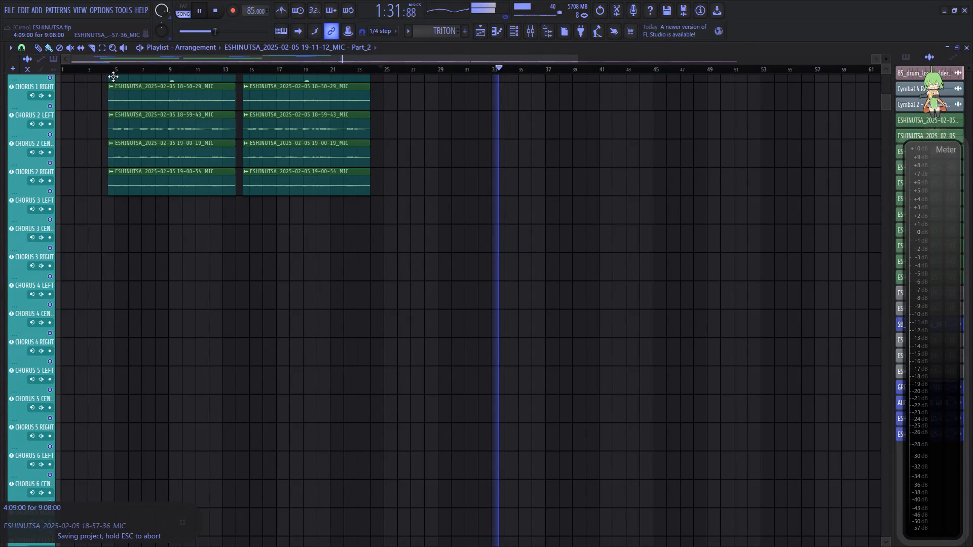
# Set a playback loop from bar 5 to about bar 9 over the first group of chorus clips.
pyautogui.click(110, 74)
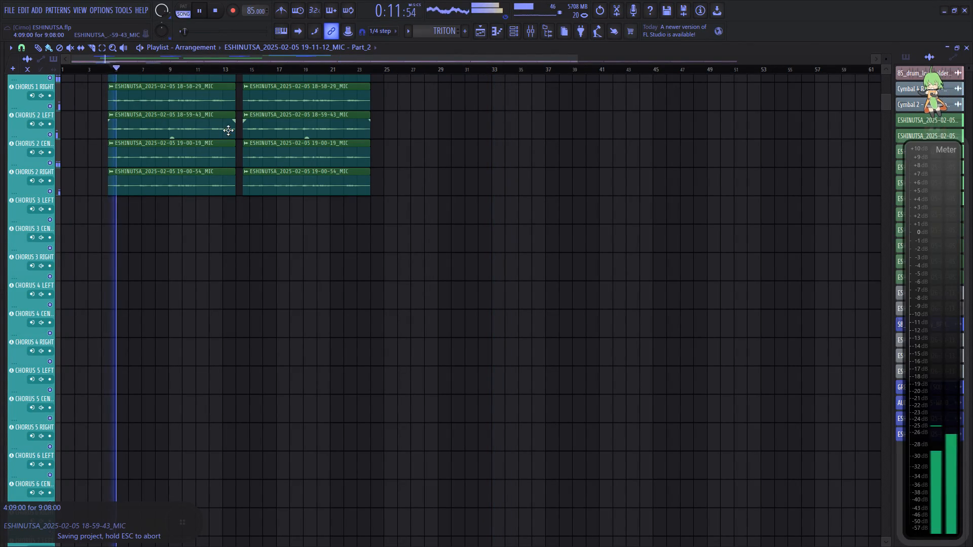
pyautogui.scroll(4, 233, 130)
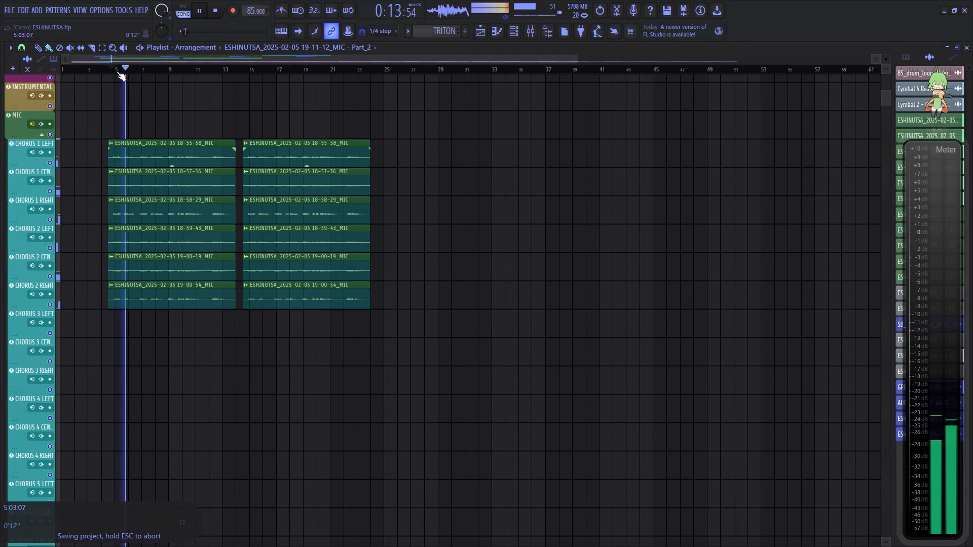
pyautogui.keyDown('ctrl'); pyautogui.moveTo(116, 70); pyautogui.dragTo(177, 71); pyautogui.keyUp('ctrl')
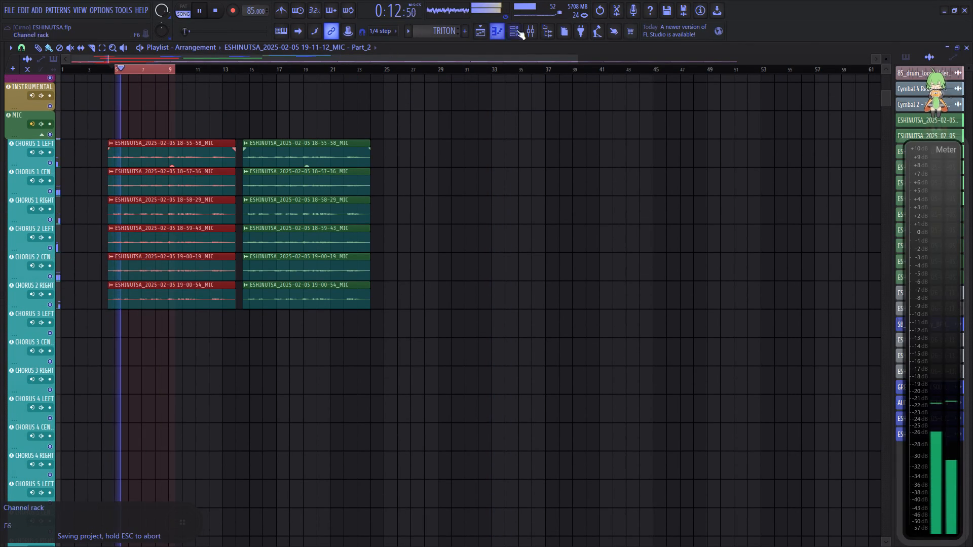
# Solo the CHORUS mixer track so the looped chorus vocals play alone.
pyautogui.click(533, 28)
pyautogui.click(675, 213)
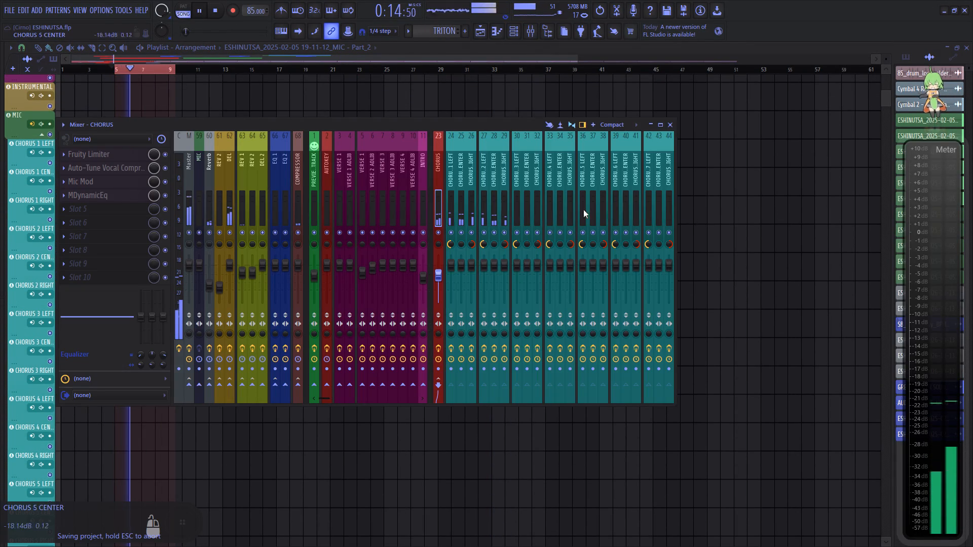
pyautogui.click(442, 214)
pyautogui.hotkey('alt', 's')
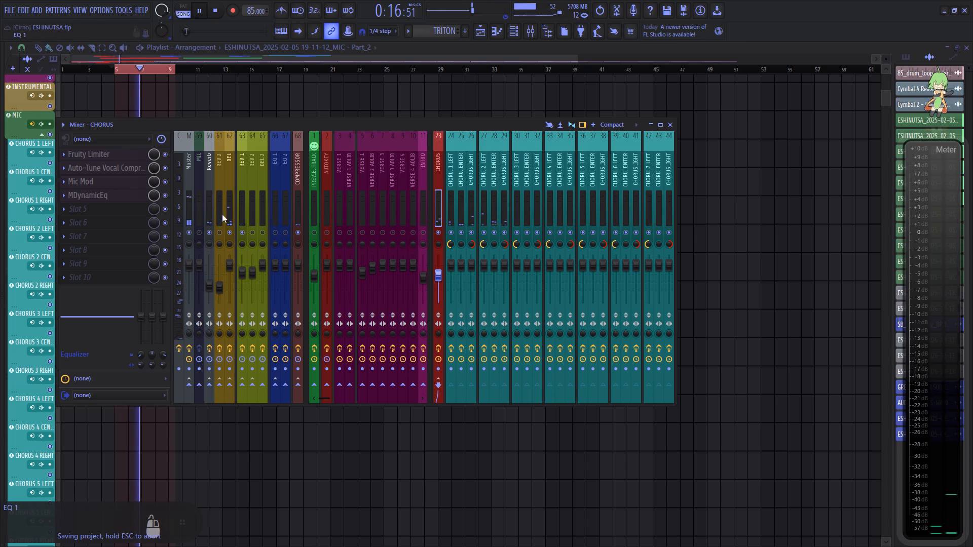
# In the CHORUS track's MDynamicEq, set saturation to 33.2% and smoothness to about 9%.
pyautogui.click(107, 197)
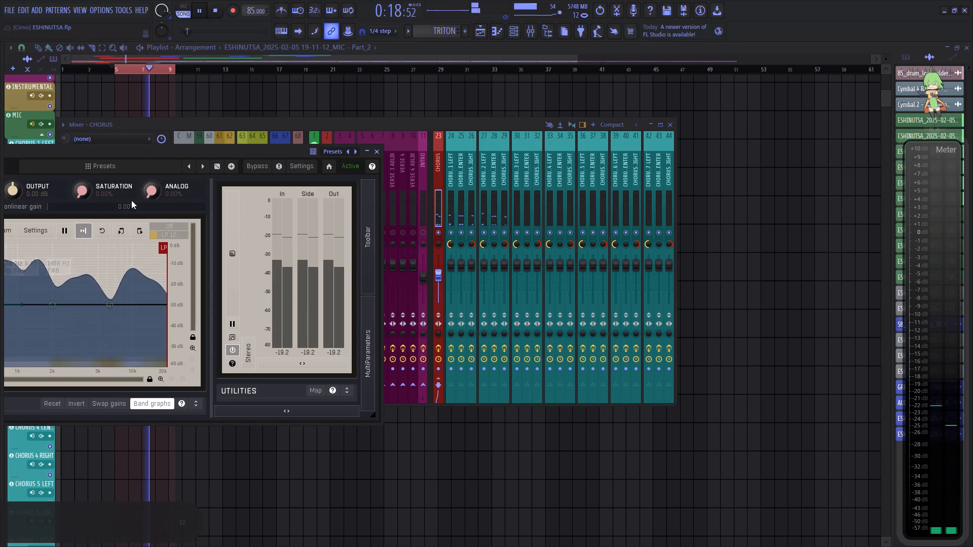
pyautogui.moveTo(159, 156); pyautogui.dragTo(366, 117)
pyautogui.click(291, 153)
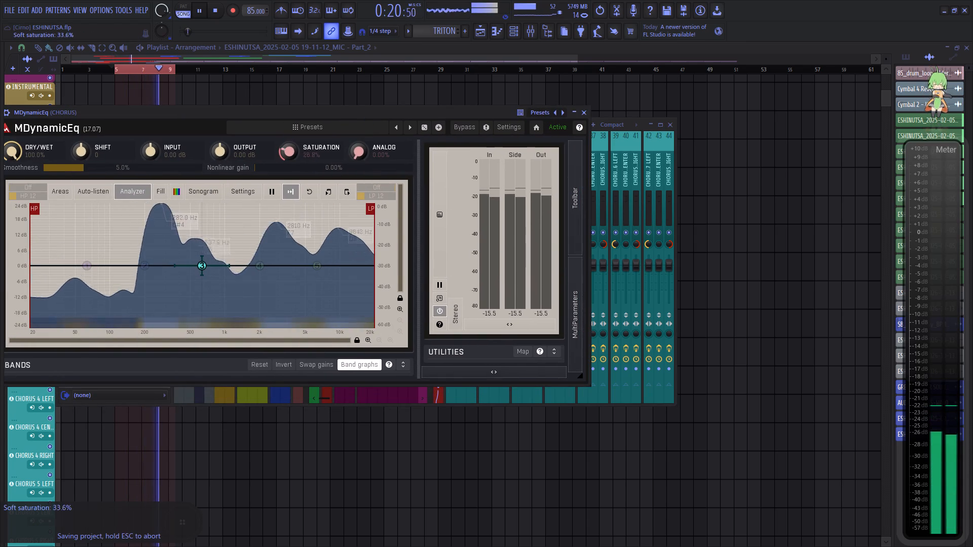
pyautogui.click(157, 169)
# Enable band 1 of MDynamicEq as a resonant high-pass filter and set its frequency to 162.5 Hz.
pyautogui.doubleClick(86, 261)
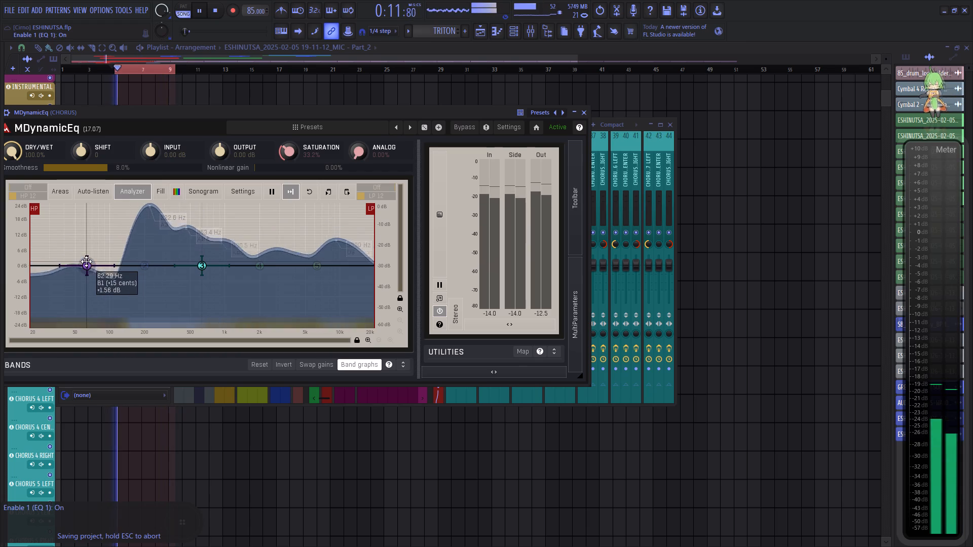
pyautogui.rightClick(86, 261)
pyautogui.click(338, 336)
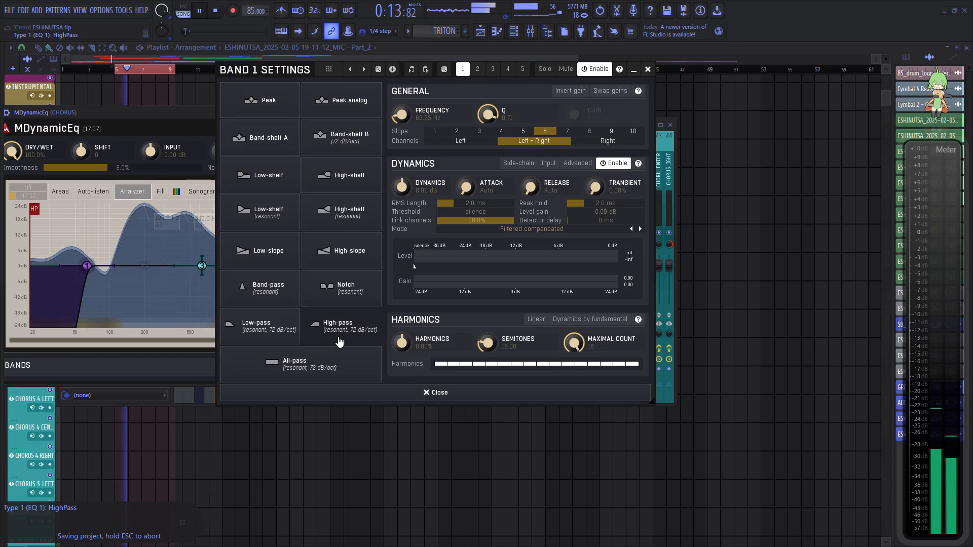
pyautogui.click(426, 390)
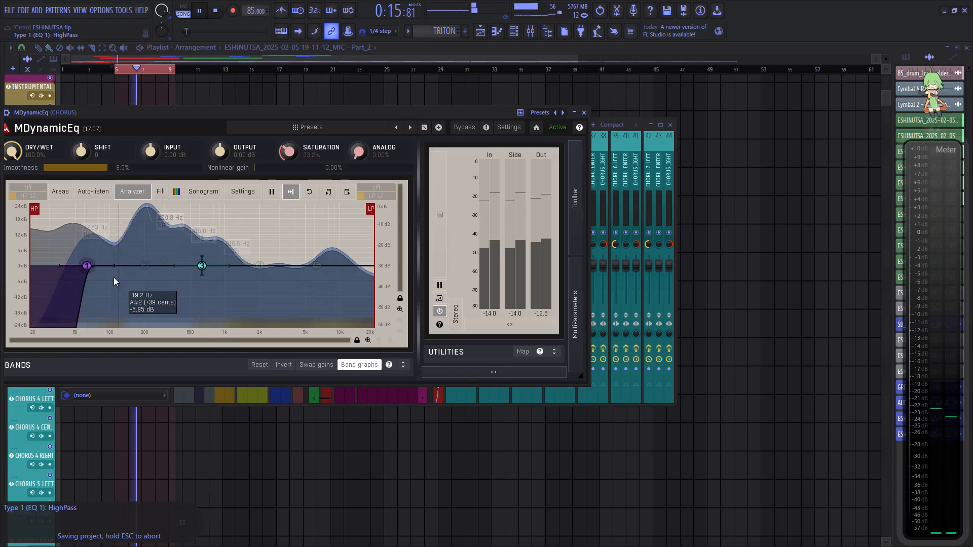
pyautogui.moveTo(87, 265); pyautogui.dragTo(128, 262)
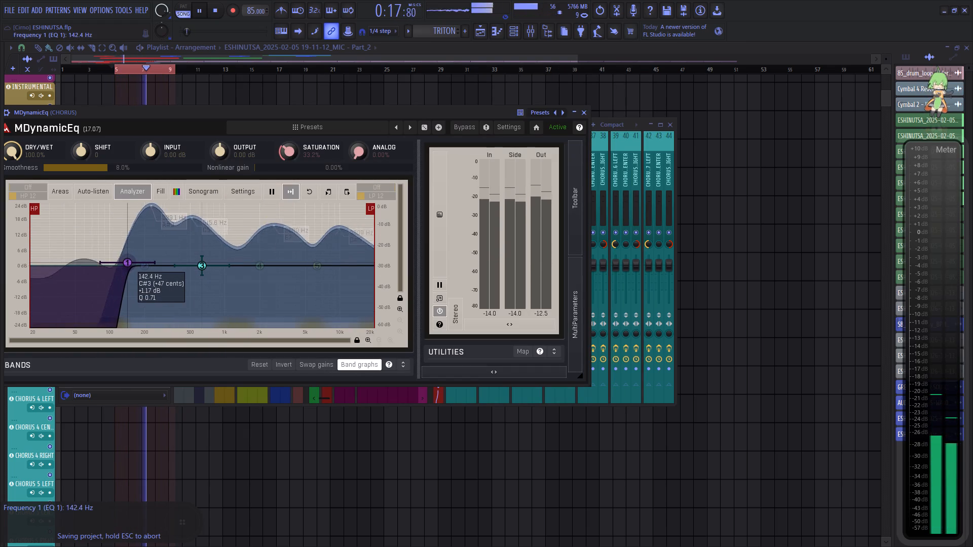
pyautogui.moveTo(128, 262); pyautogui.dragTo(134, 264)
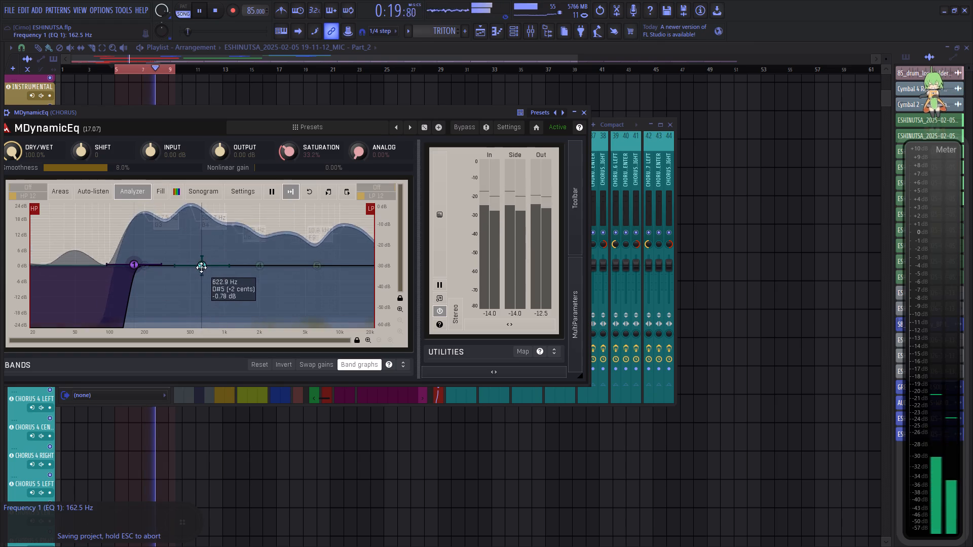
# Slightly boost band 3 at 626 Hz, boost band 5 by 1.56 dB at 6389 Hz, and cut band 4 above 2.1 kHz.
pyautogui.moveTo(201, 267); pyautogui.dragTo(201, 263)
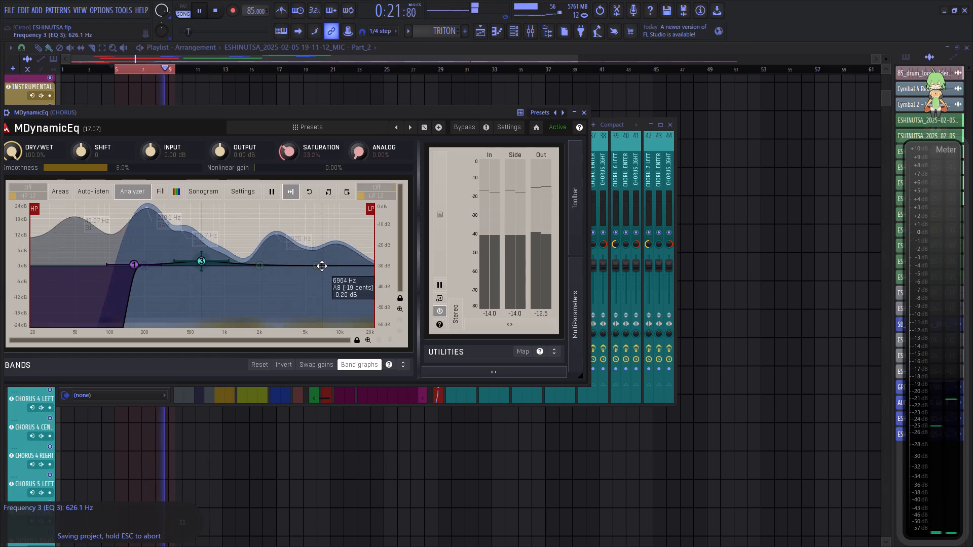
pyautogui.doubleClick(322, 266)
pyautogui.scroll(-13, 322, 266)
pyautogui.click(323, 266)
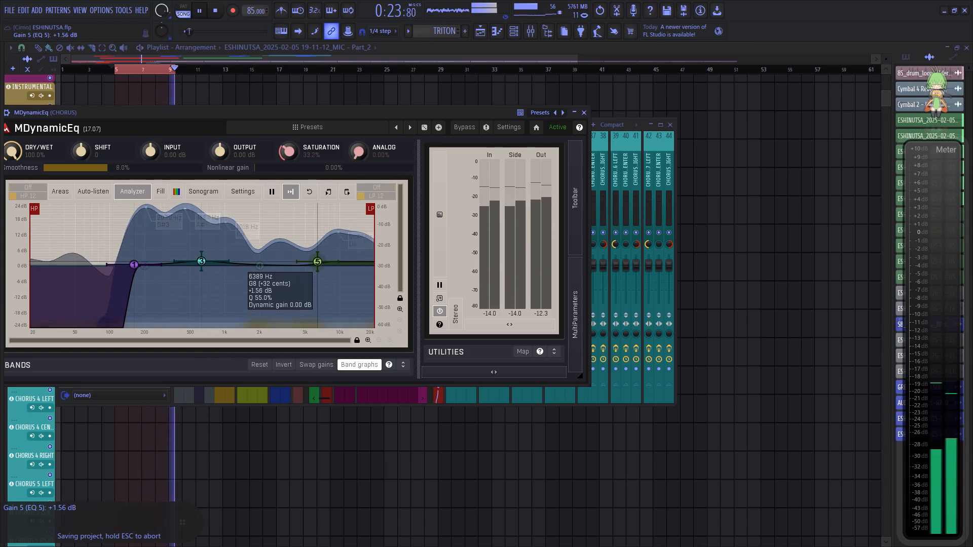
pyautogui.doubleClick(262, 266)
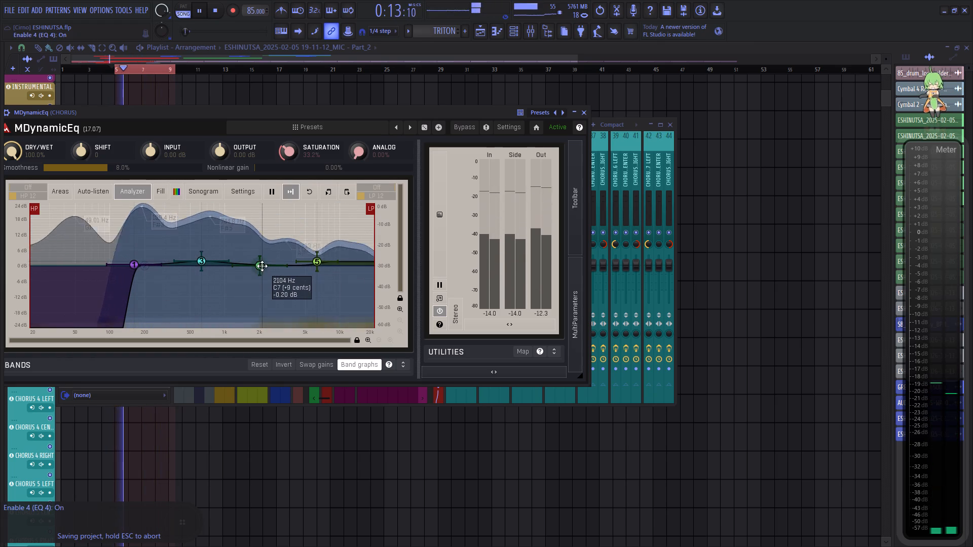
pyautogui.moveTo(262, 266); pyautogui.dragTo(274, 274)
pyautogui.click(588, 114)
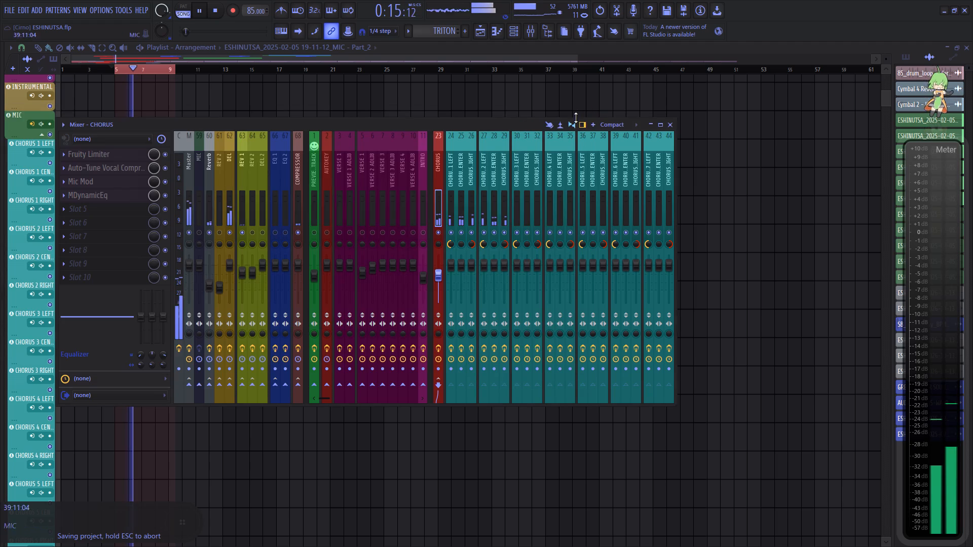
# Load Nectar 4 into effect slot 5 of the CHORUS mixer track.
pyautogui.click(99, 212)
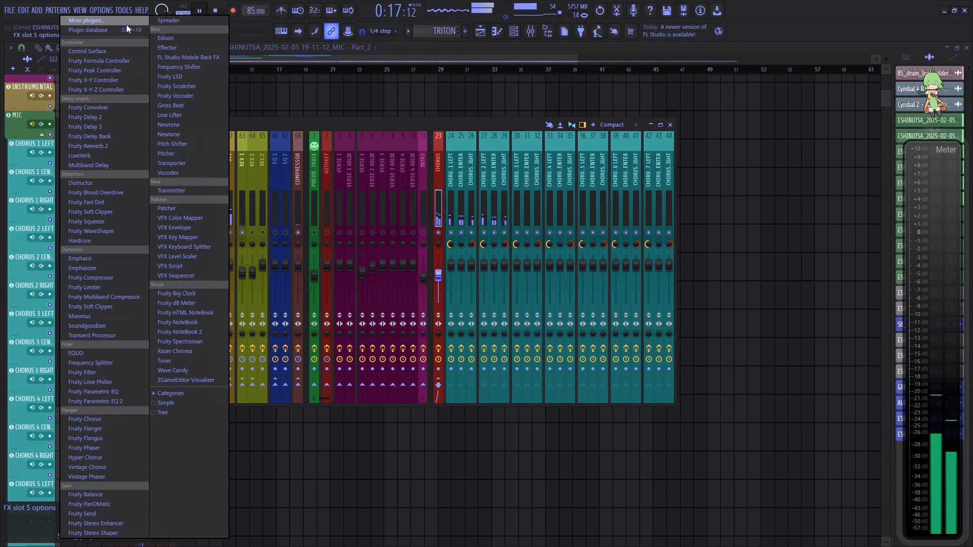
pyautogui.click(125, 21)
pyautogui.click(506, 524)
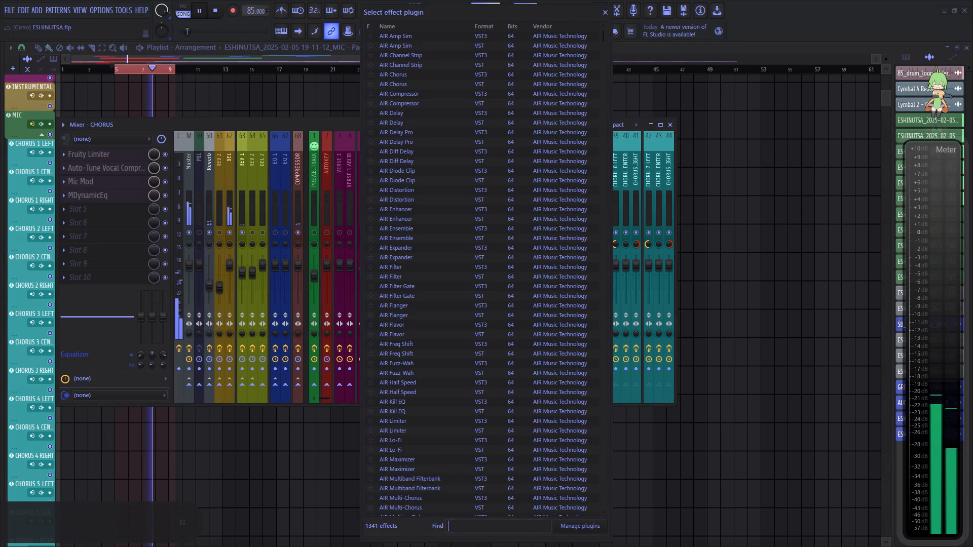
pyautogui.press('n')
pyautogui.press('e')
pyautogui.press('c')
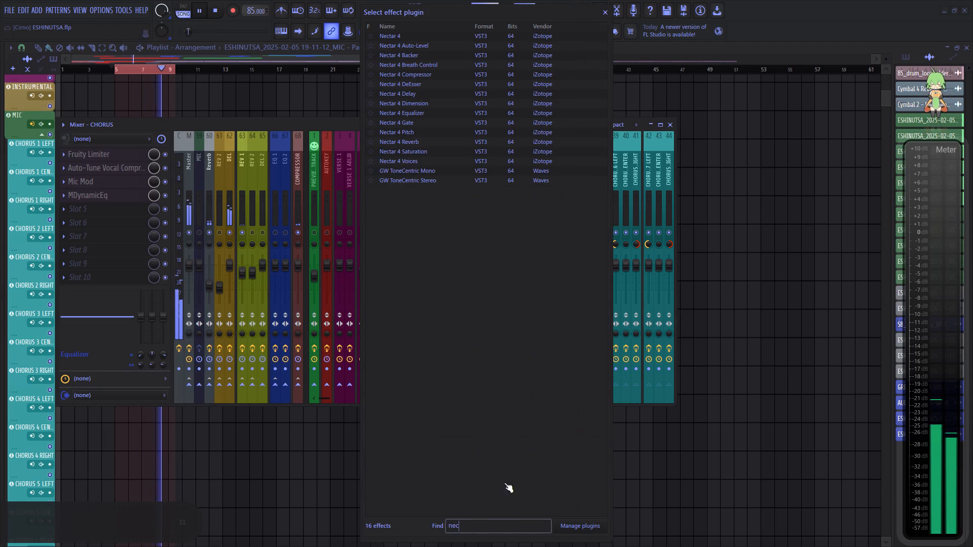
pyautogui.press('t')
pyautogui.doubleClick(402, 39)
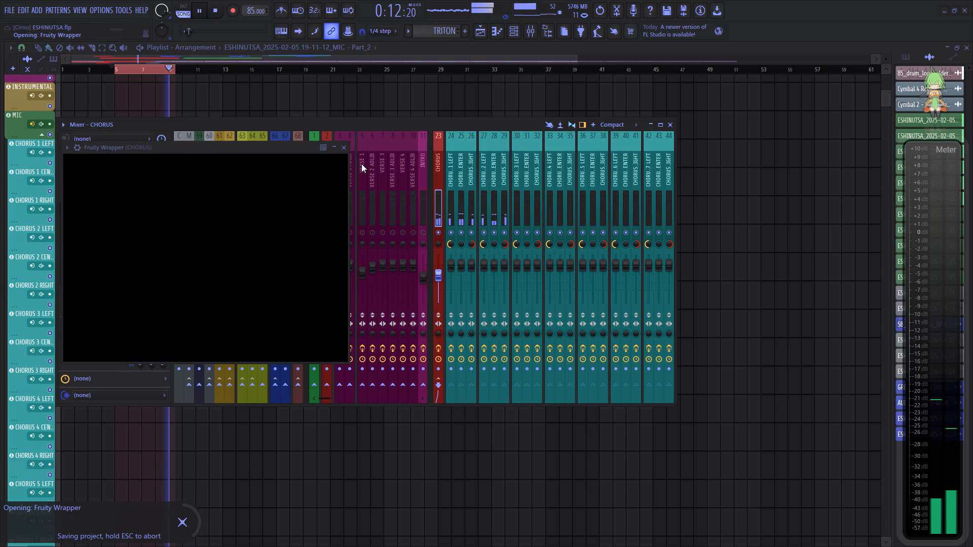
# Apply the Breathy preset from Nectar 4's iZotope Music presets.
pyautogui.click(406, 164)
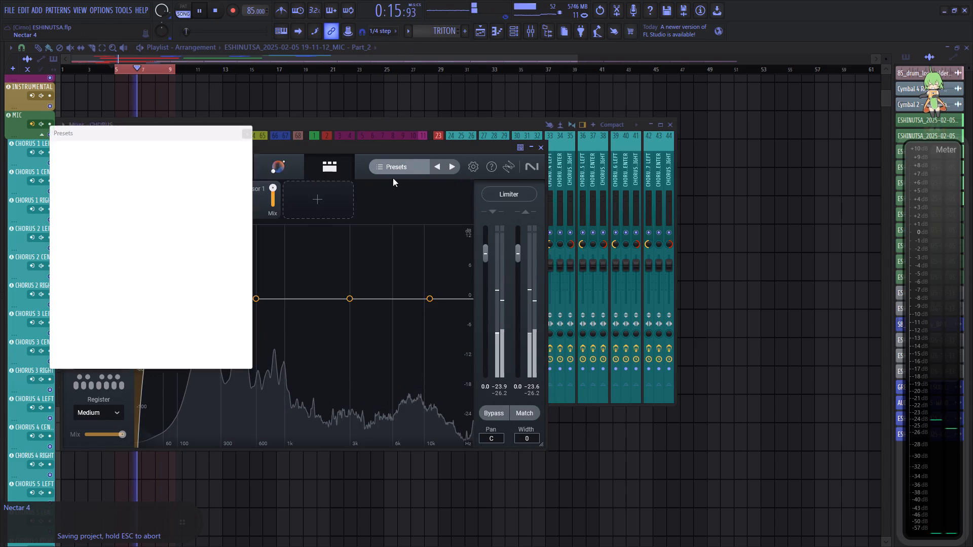
pyautogui.click(64, 230)
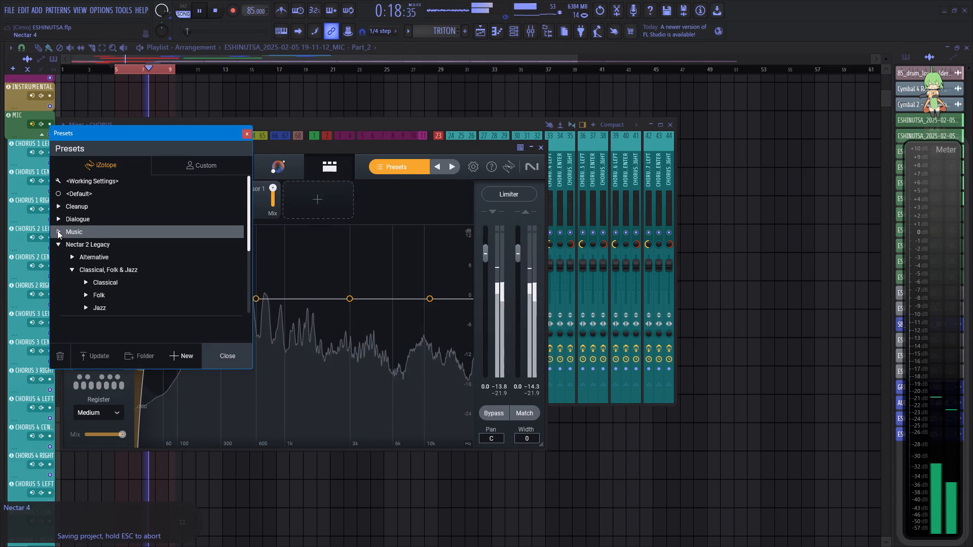
pyautogui.click(57, 230)
pyautogui.scroll(-6, 99, 286)
pyautogui.click(103, 244)
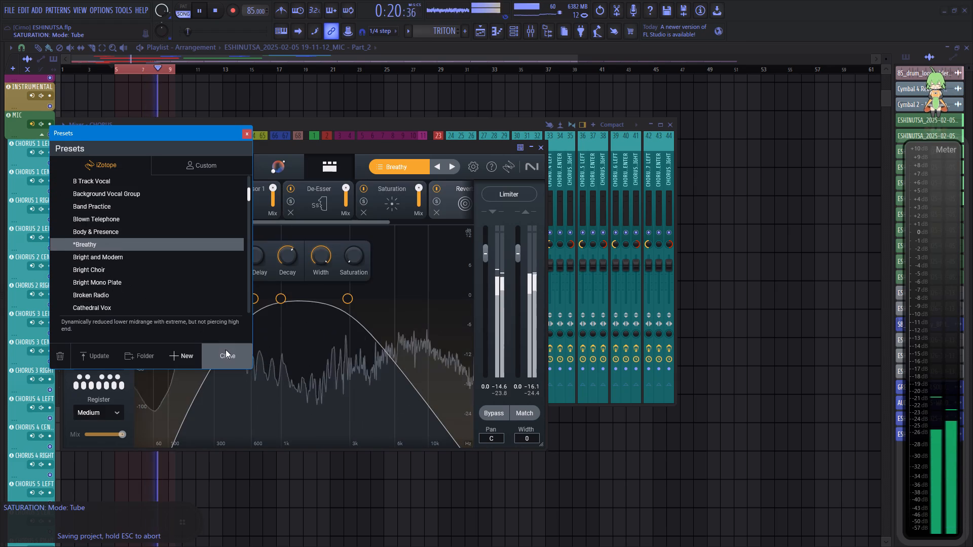
pyautogui.click(226, 351)
# Raise the reverb's high cutoff to about 19.7 kHz and cut its mid band 3.68 dB at 1069 Hz with Q 0.49.
pyautogui.moveTo(353, 297); pyautogui.dragTo(477, 288)
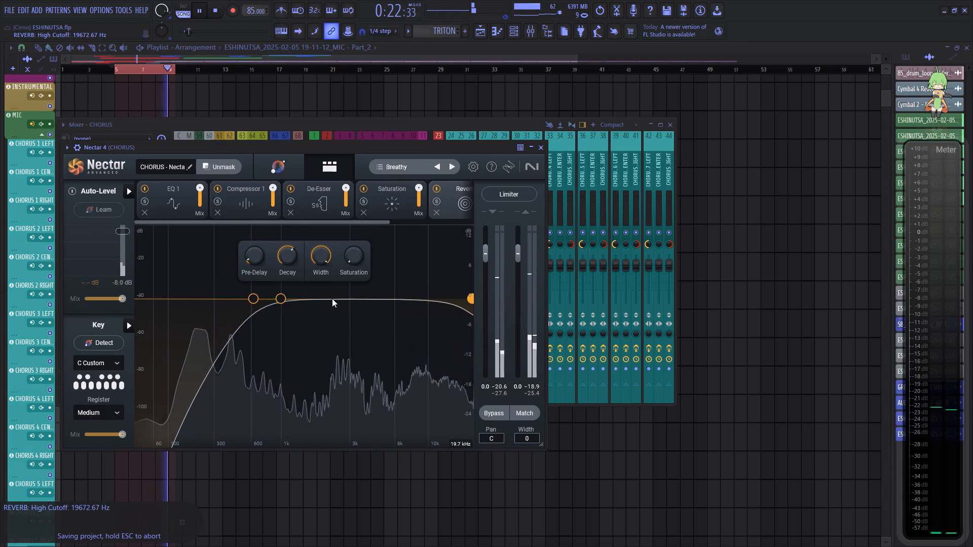
pyautogui.scroll(-7, 285, 300)
pyautogui.moveTo(283, 296); pyautogui.dragTo(288, 314)
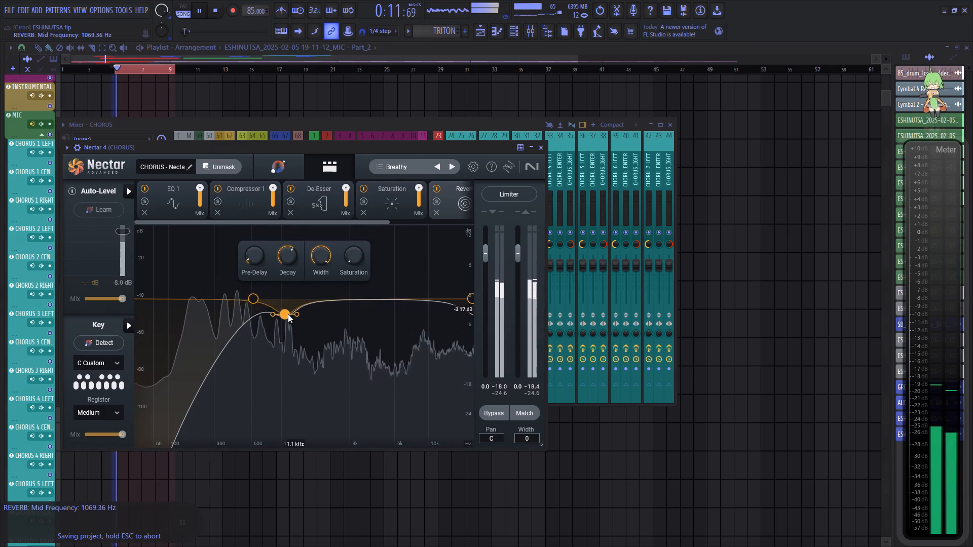
pyautogui.moveTo(288, 314); pyautogui.dragTo(289, 315)
pyautogui.click(286, 320)
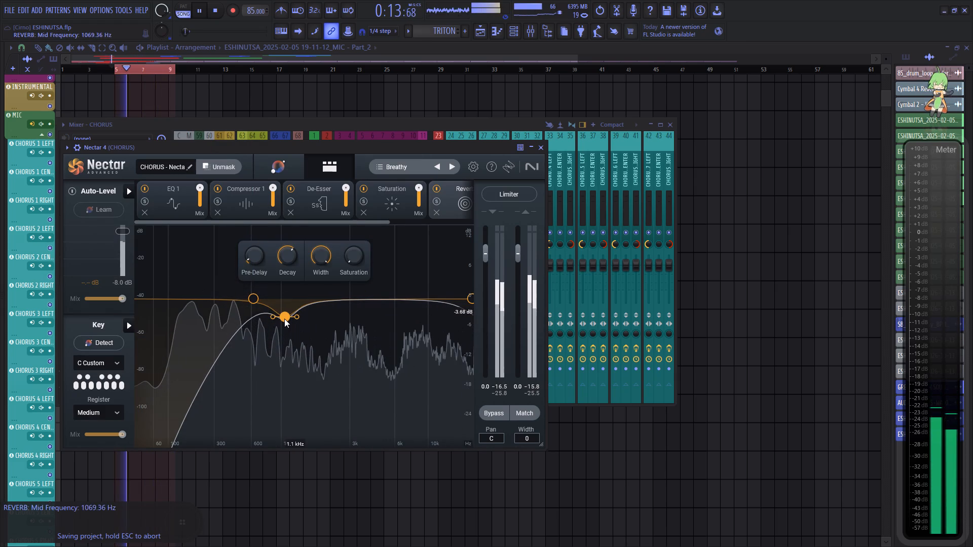
pyautogui.scroll(10, 284, 319)
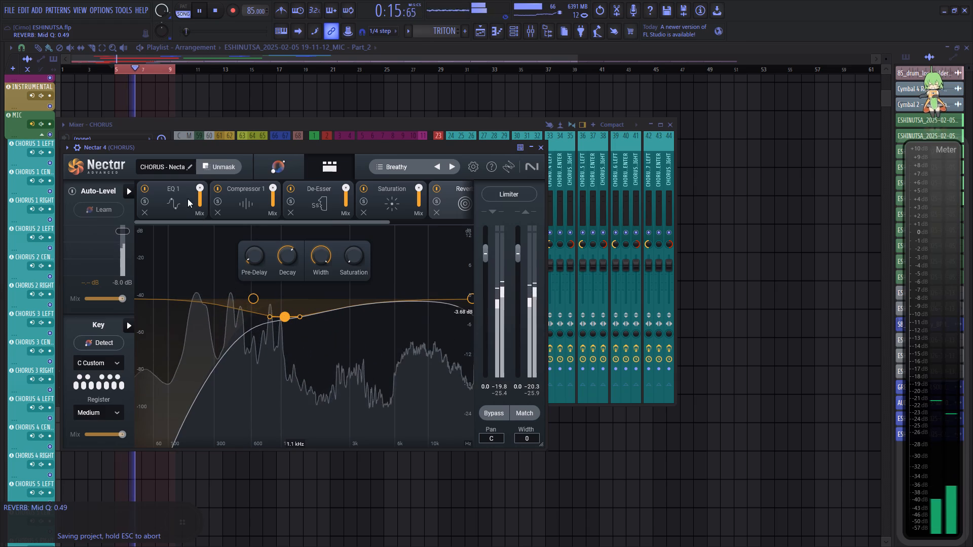
# Lower the Reverb module's wet mix to 4.95%.
pyautogui.moveTo(331, 222); pyautogui.dragTo(375, 220)
pyautogui.scroll(-2, 432, 206)
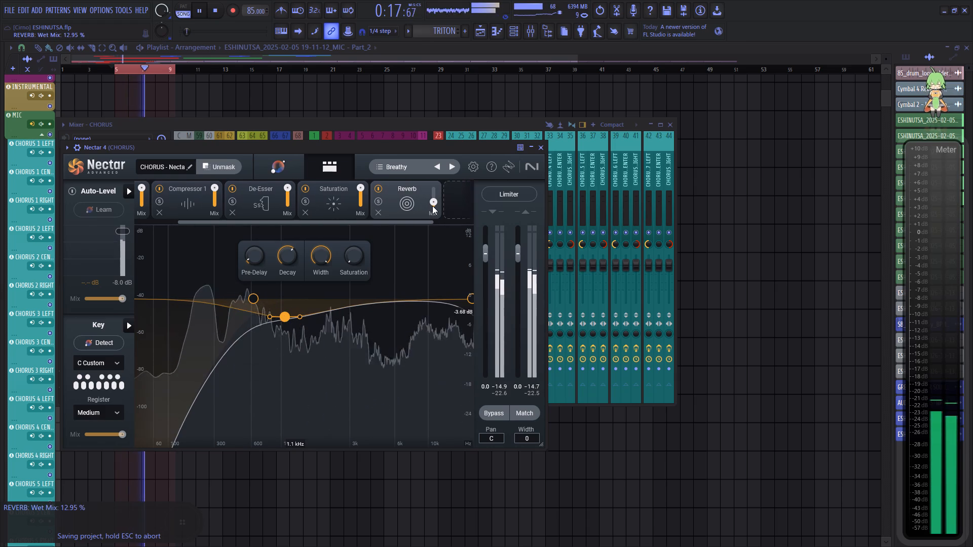
pyautogui.scroll(-7, 432, 206)
# Lower the De-Esser threshold to about -6.8 dB while auditioning the removed sibilance, finishing with Listen off and Nectar closed.
pyautogui.click(272, 199)
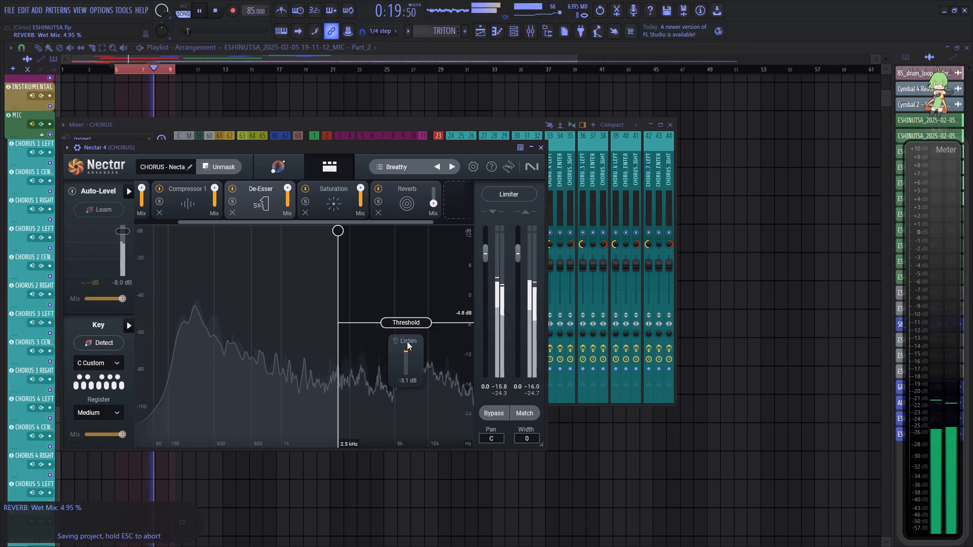
pyautogui.click(408, 342)
pyautogui.scroll(-2, 418, 326)
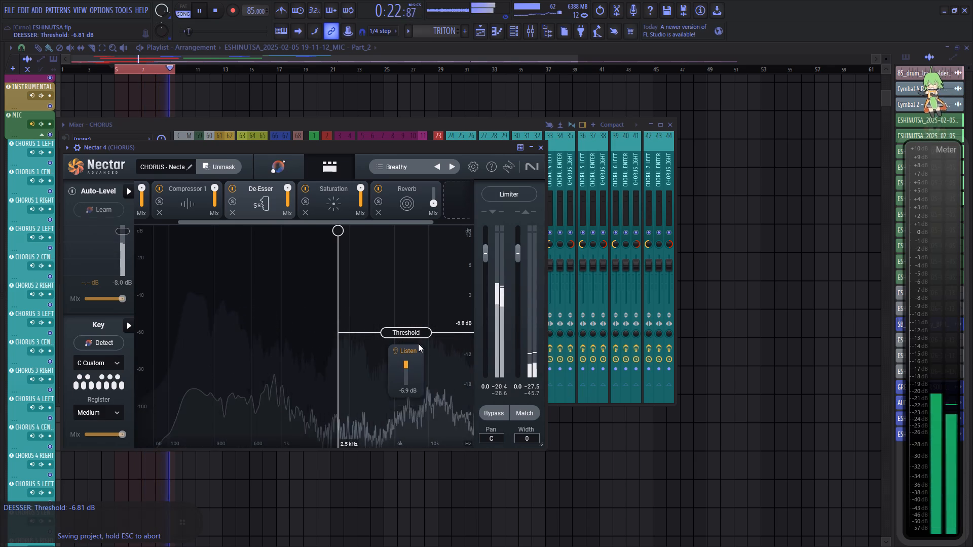
pyautogui.scroll(-1, 418, 343)
pyautogui.scroll(1, 418, 343)
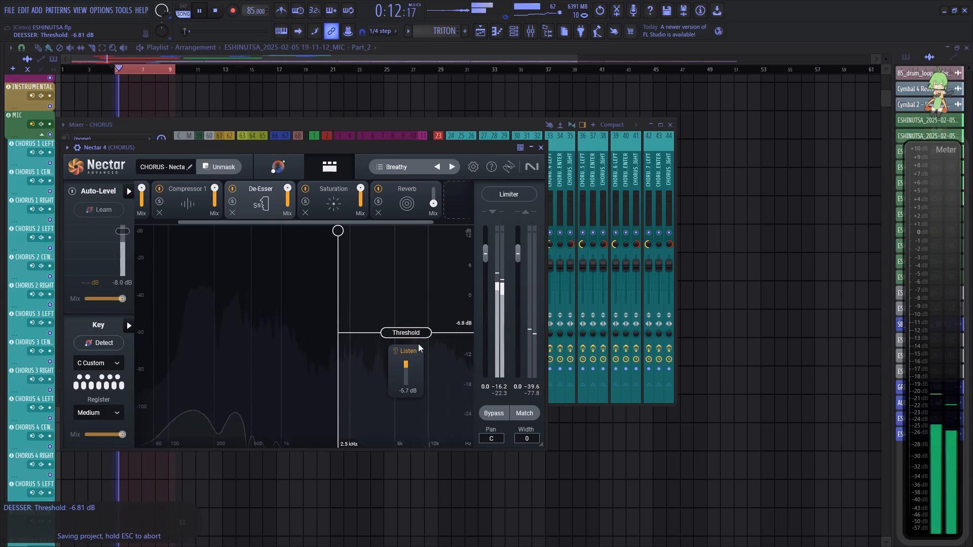
pyautogui.scroll(-1, 418, 343)
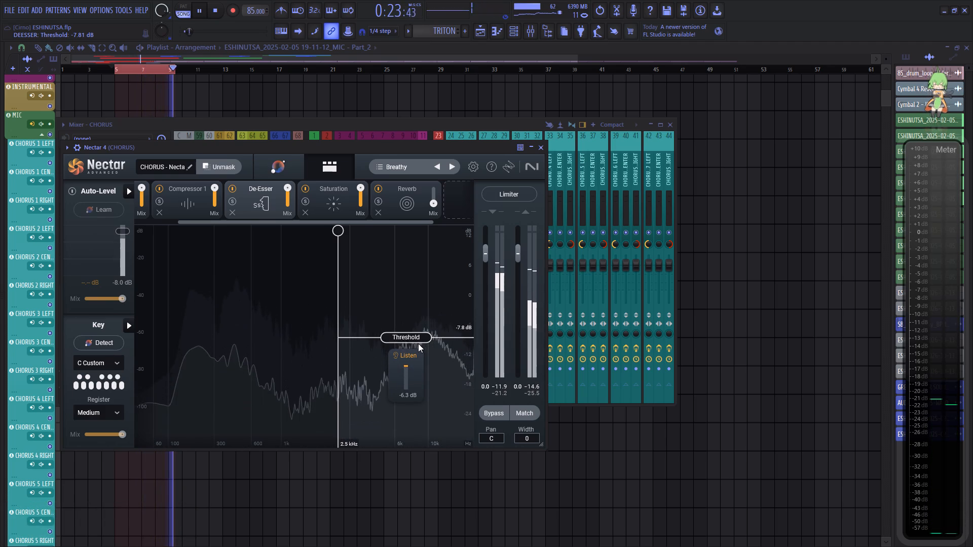
pyautogui.scroll(1, 418, 343)
pyautogui.click(410, 353)
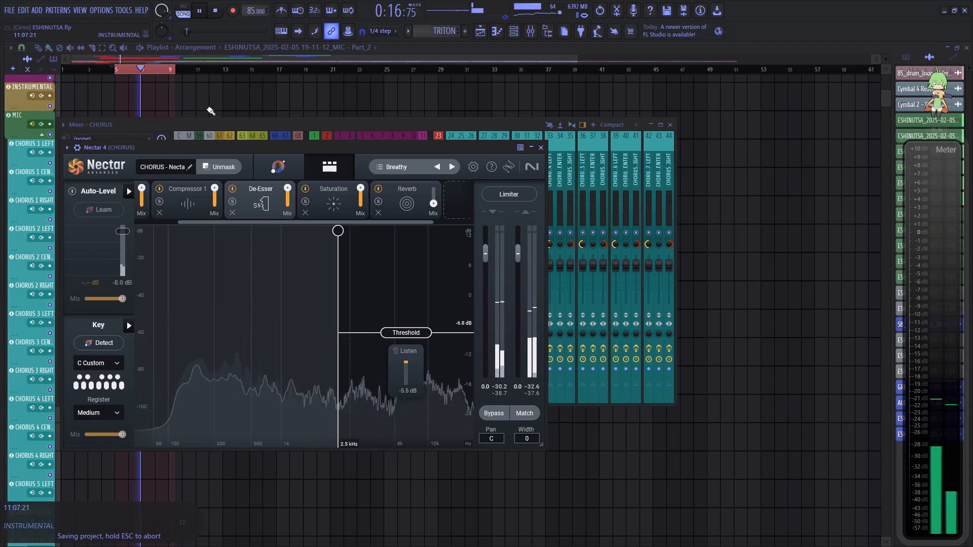
pyautogui.click(542, 151)
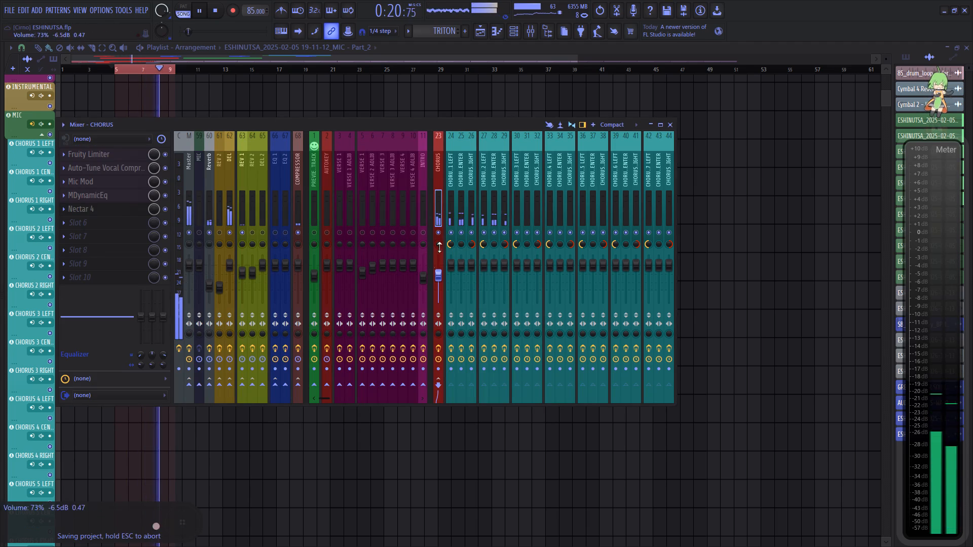
# Recheck Nectar 4 on the CHORUS track, then compare the track soloed against the full mix.
pyautogui.click(88, 209)
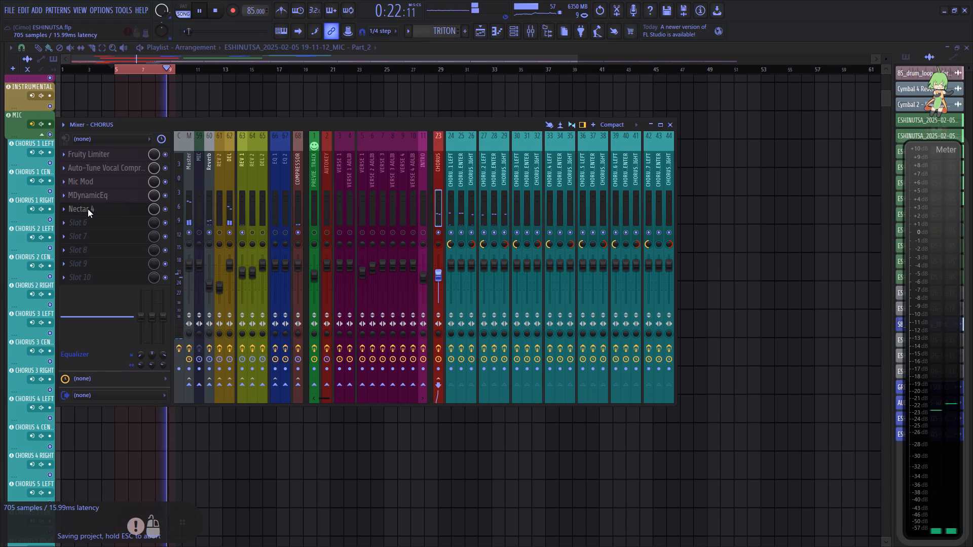
pyautogui.click(539, 146)
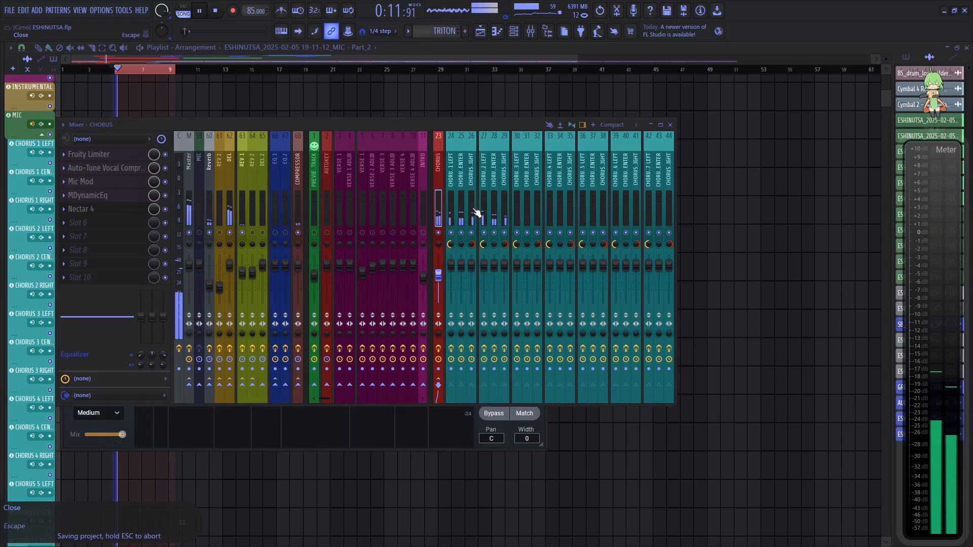
pyautogui.rightClick(442, 232)
pyautogui.rightClick(442, 232)
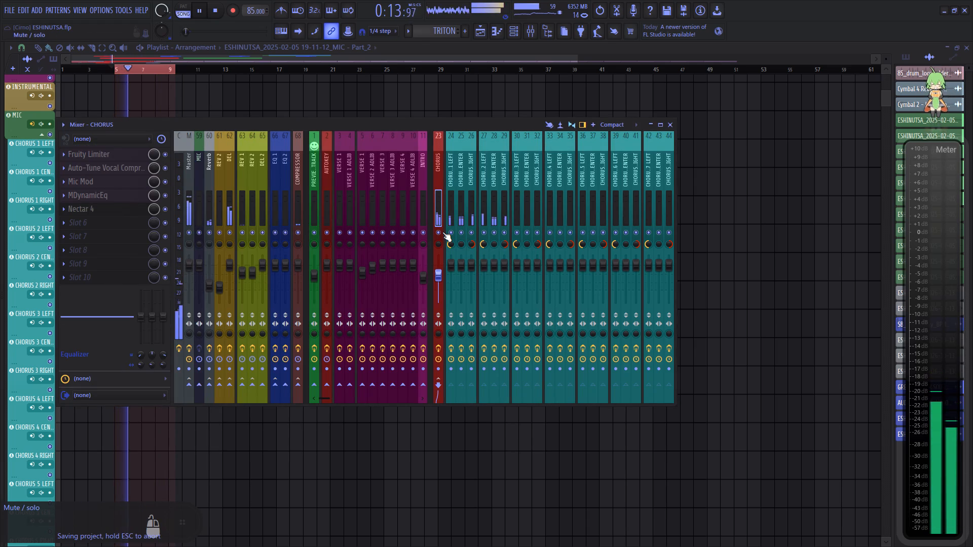
# Save the project.
pyautogui.click(4, 9)
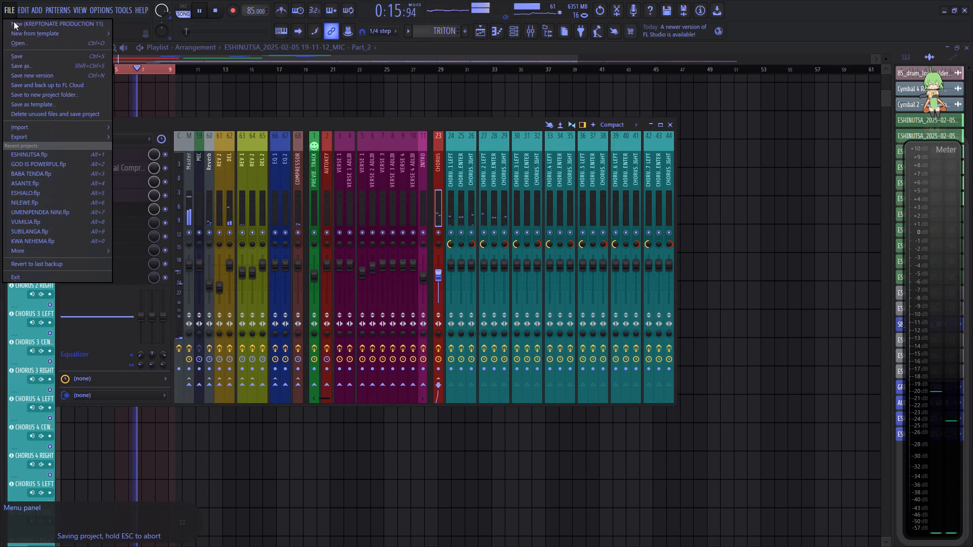
pyautogui.click(33, 57)
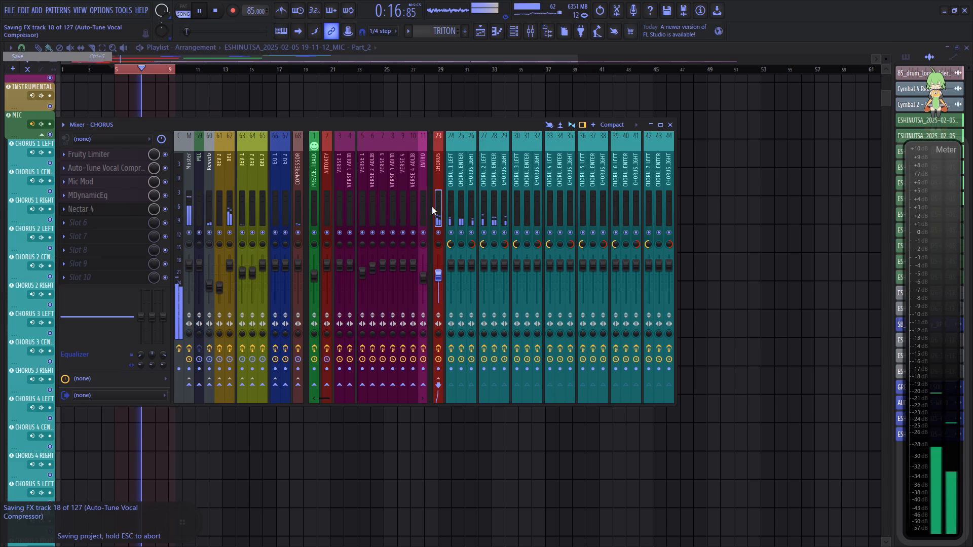
# Compare the Latin Urban VSTi mixer track with its effects bypassed and enabled, nudging its fader around -3.2 dB.
pyautogui.click(431, 206)
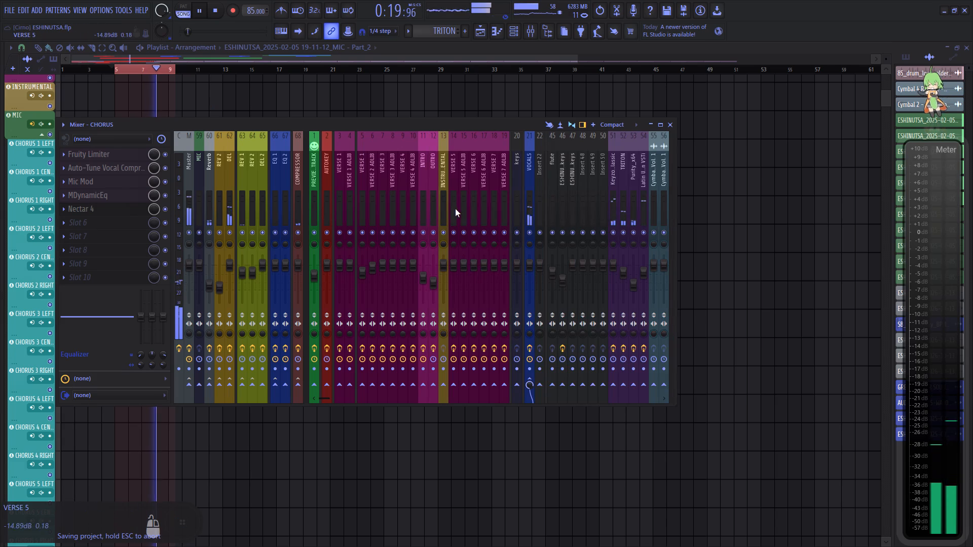
pyautogui.scroll(-6, 548, 203)
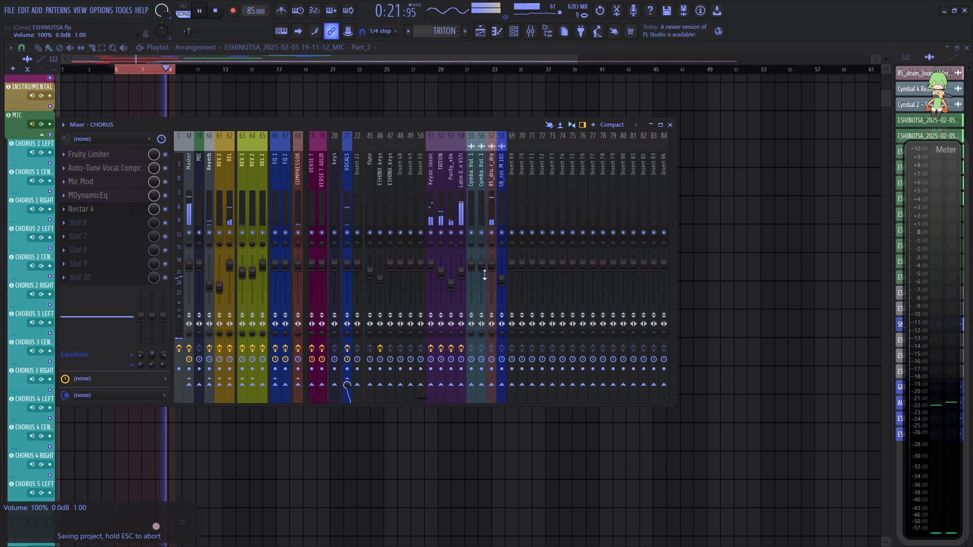
pyautogui.click(463, 345)
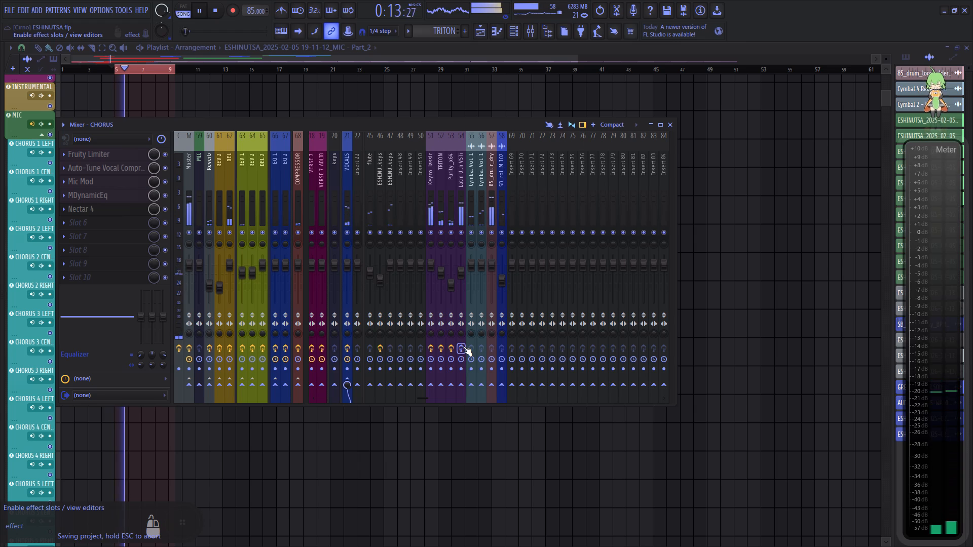
pyautogui.click(463, 346)
pyautogui.scroll(1, 461, 272)
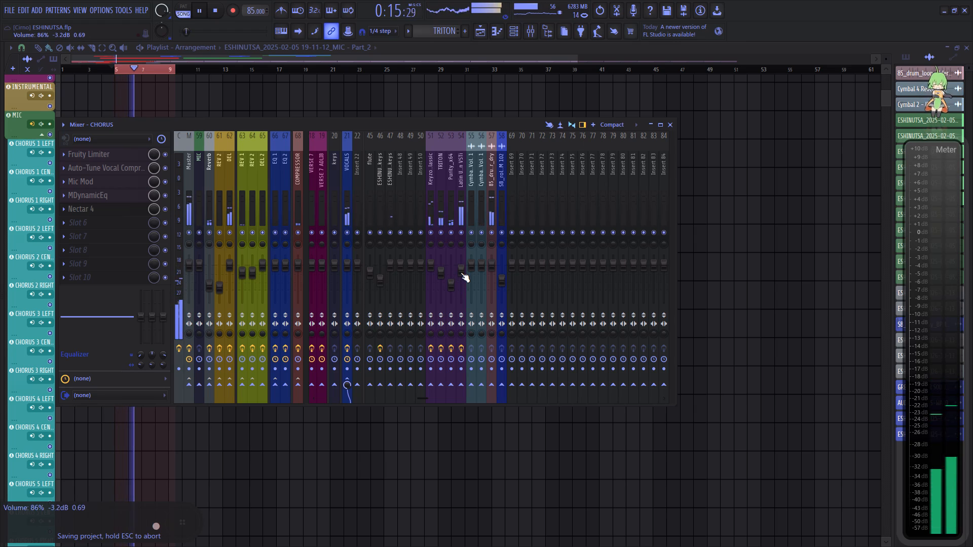
pyautogui.scroll(-1, 461, 272)
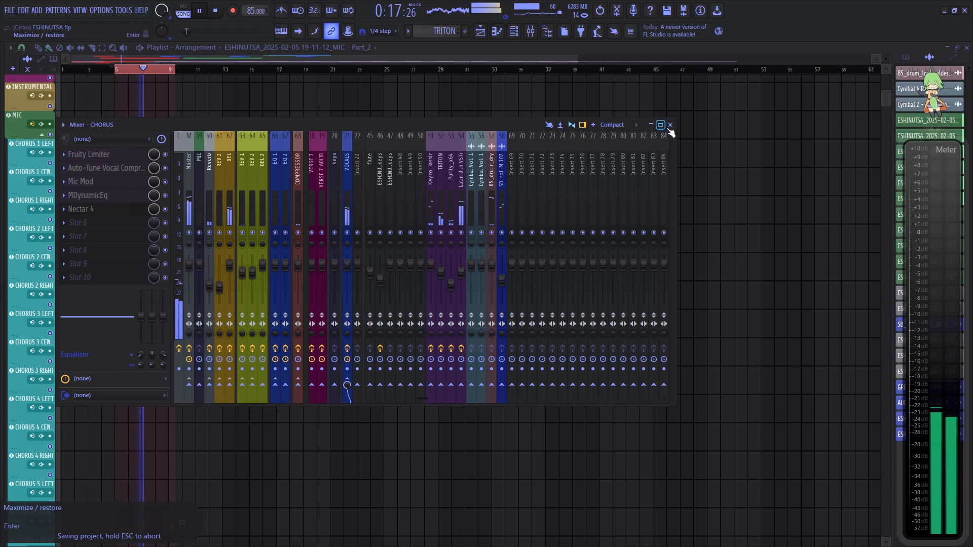
# Close the mixer, clear the playlist's time selection and restart playback from about bar 4.
pyautogui.click(669, 126)
pyautogui.doubleClick(104, 71)
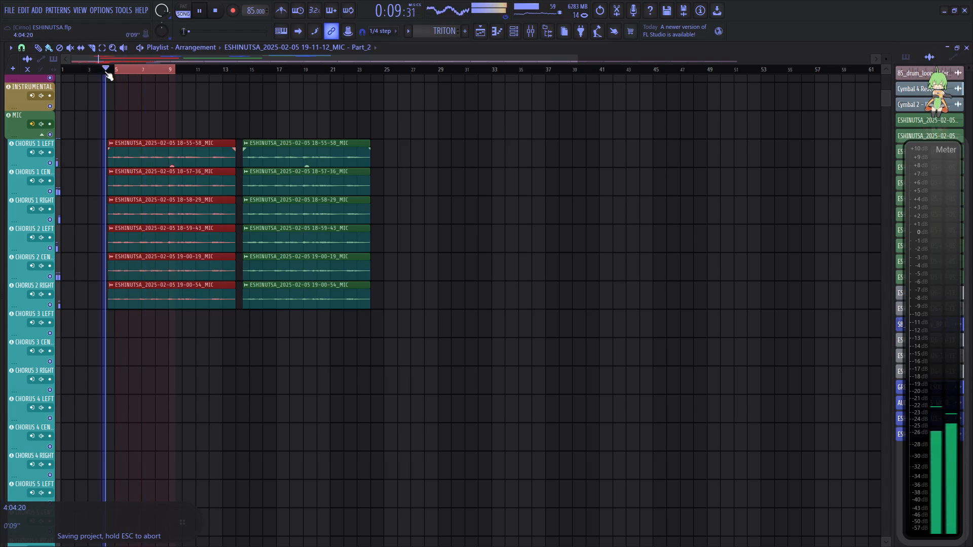
# Save the project again while the chorus plays.
pyautogui.click(11, 14)
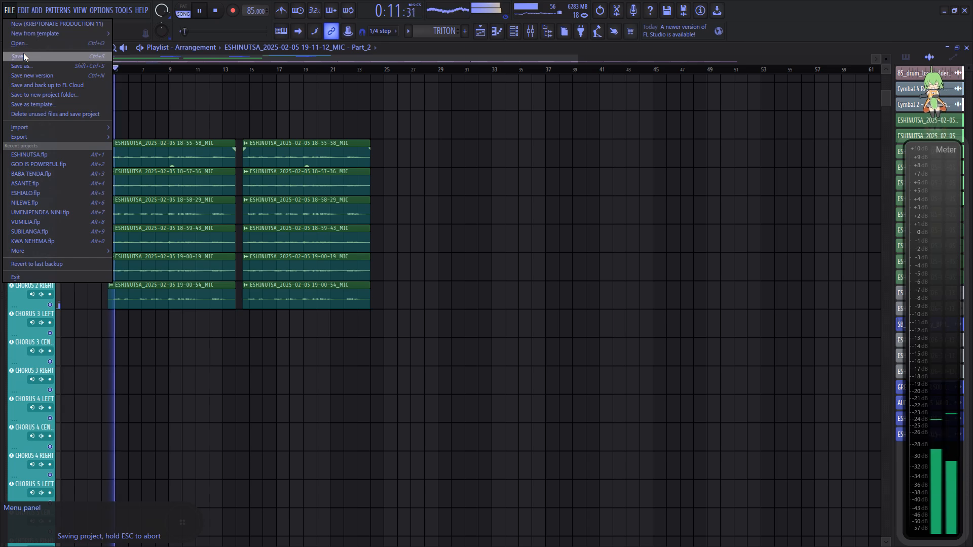
pyautogui.click(23, 53)
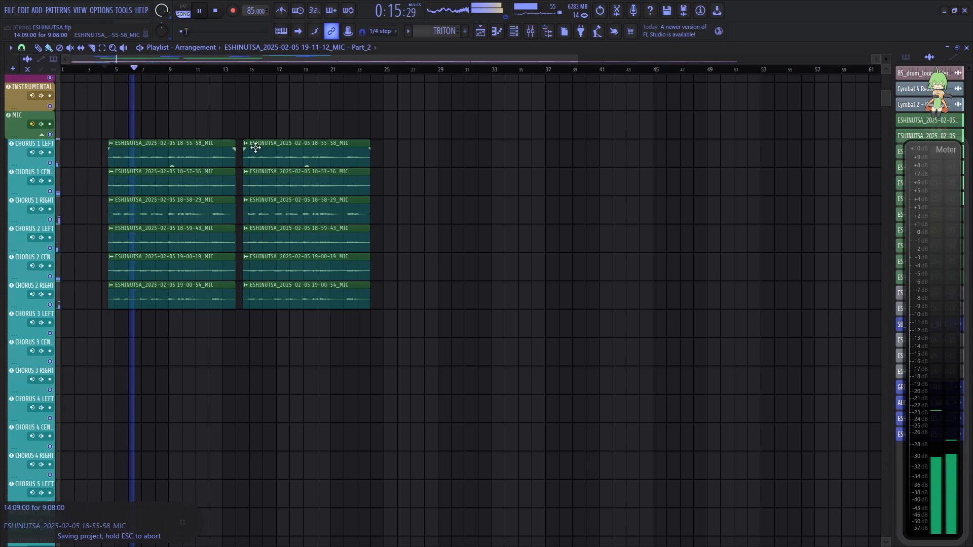
pyautogui.click(5, 8)
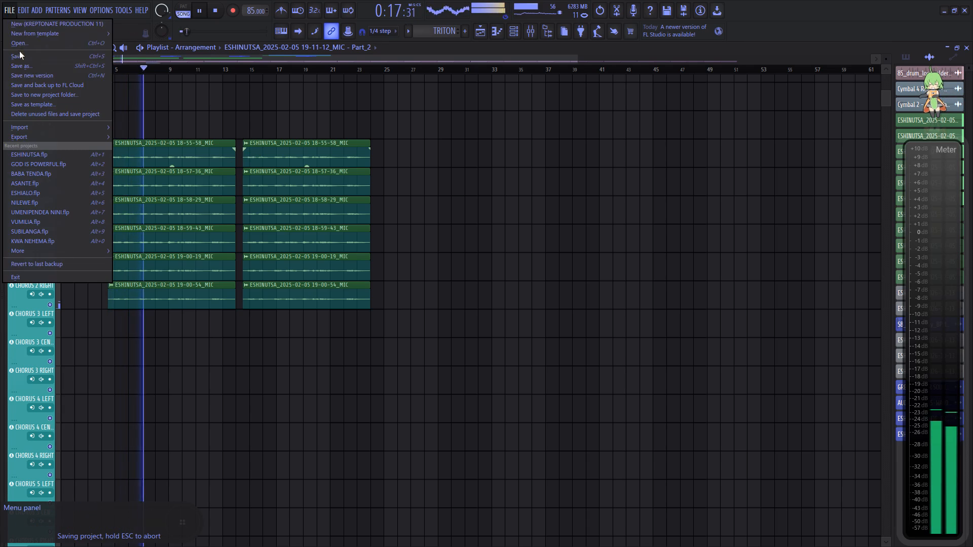
pyautogui.click(29, 56)
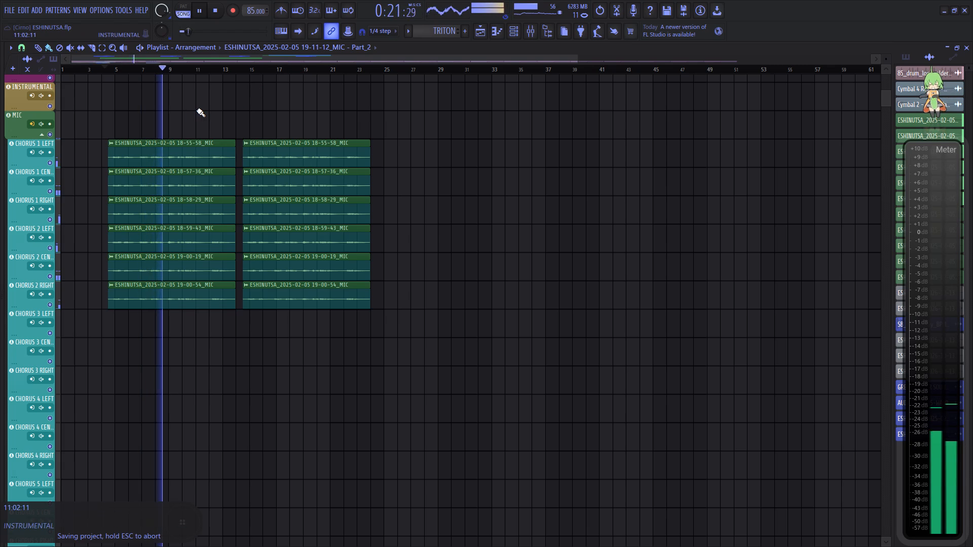
# Review the playlist from the chorus vocal tracks down to the instrument and effect tracks while listening to playback.
pyautogui.scroll(-2, 179, 138)
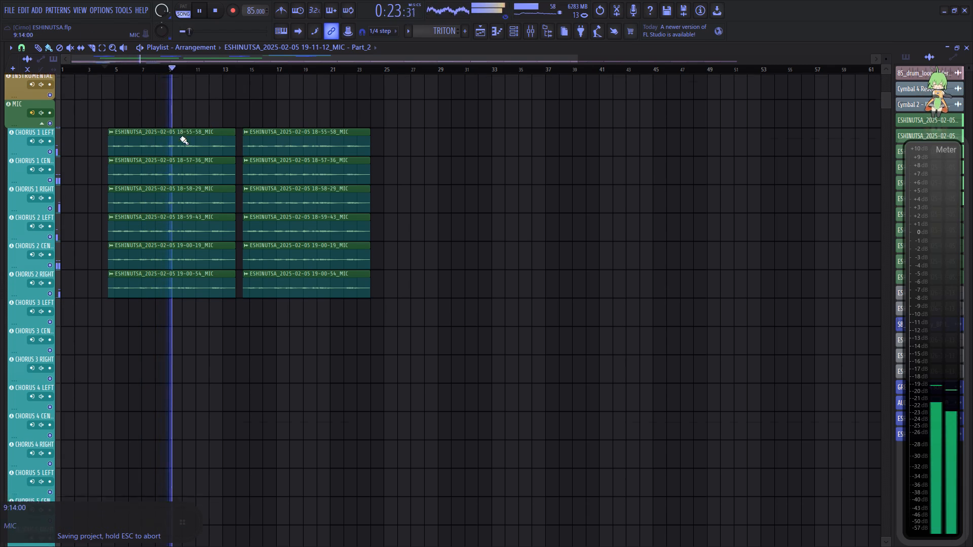
pyautogui.scroll(-1, 181, 138)
pyautogui.scroll(1, 181, 137)
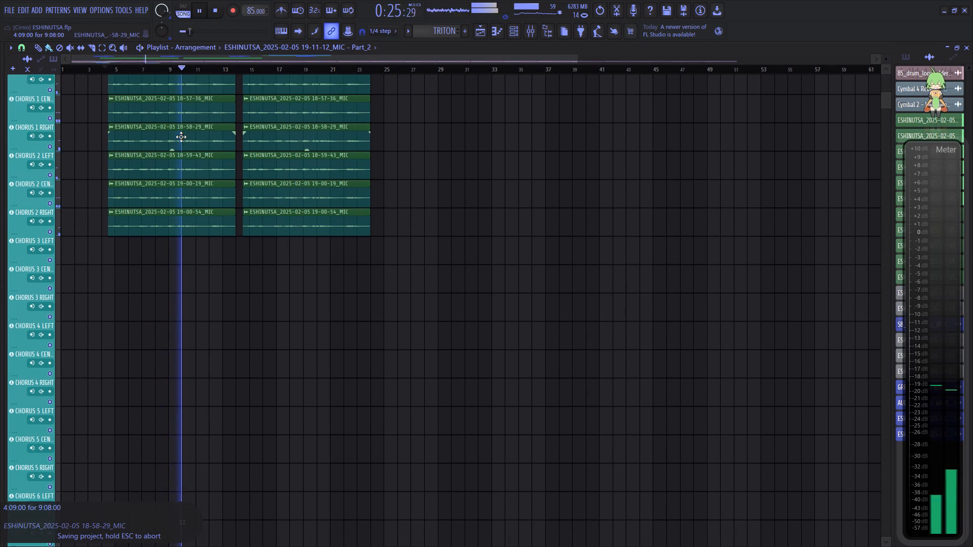
pyautogui.scroll(1, 181, 137)
pyautogui.scroll(-10, 216, 226)
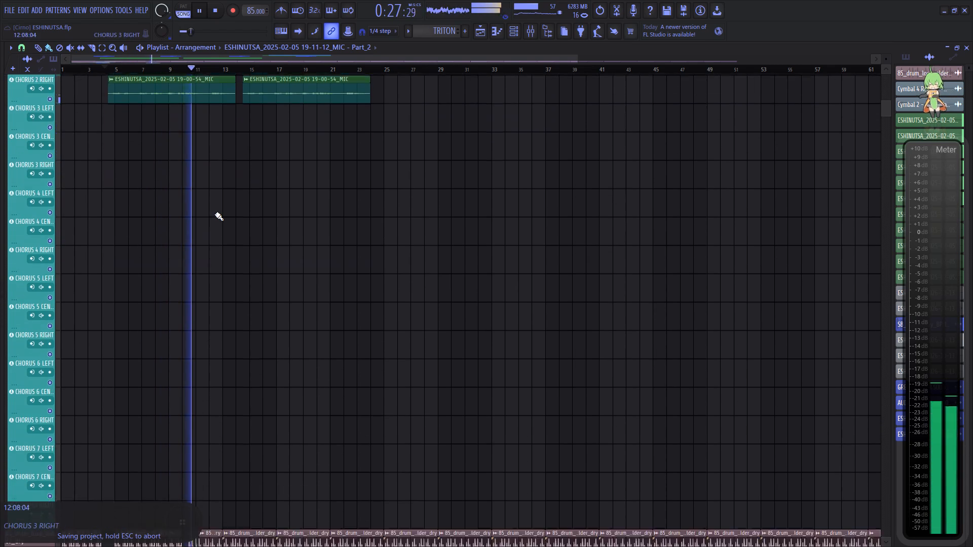
pyautogui.scroll(-15, 215, 214)
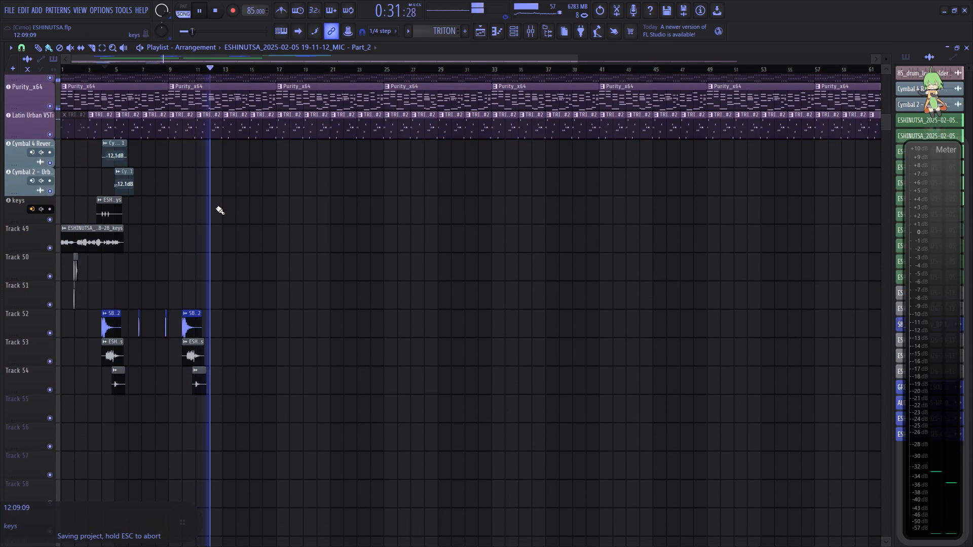
pyautogui.scroll(1, 215, 208)
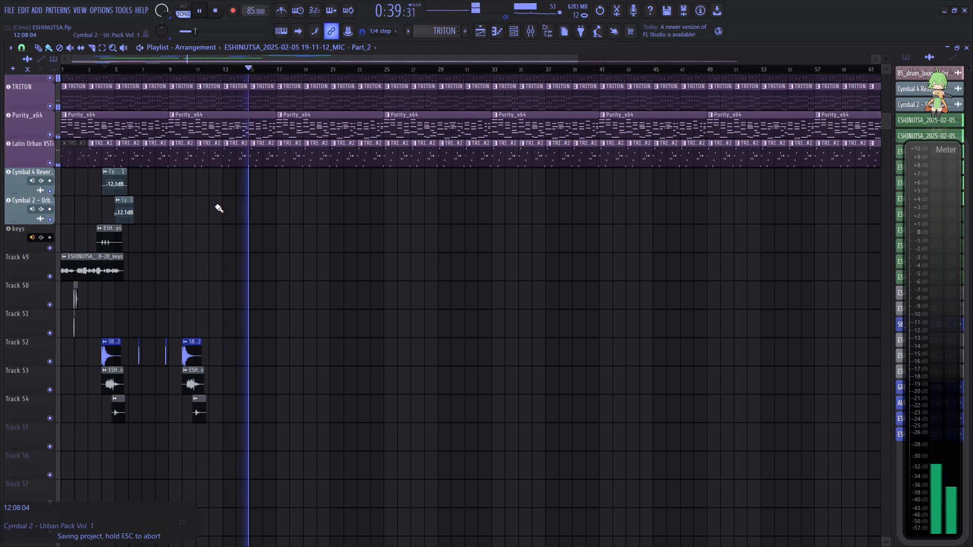
pyautogui.scroll(-1, 215, 205)
pyautogui.scroll(2, 215, 205)
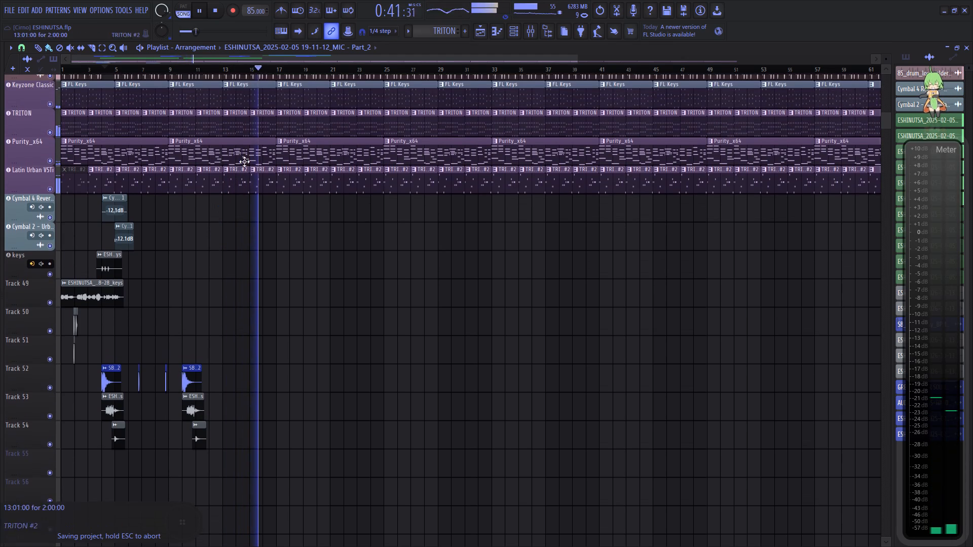
pyautogui.scroll(5, 272, 68)
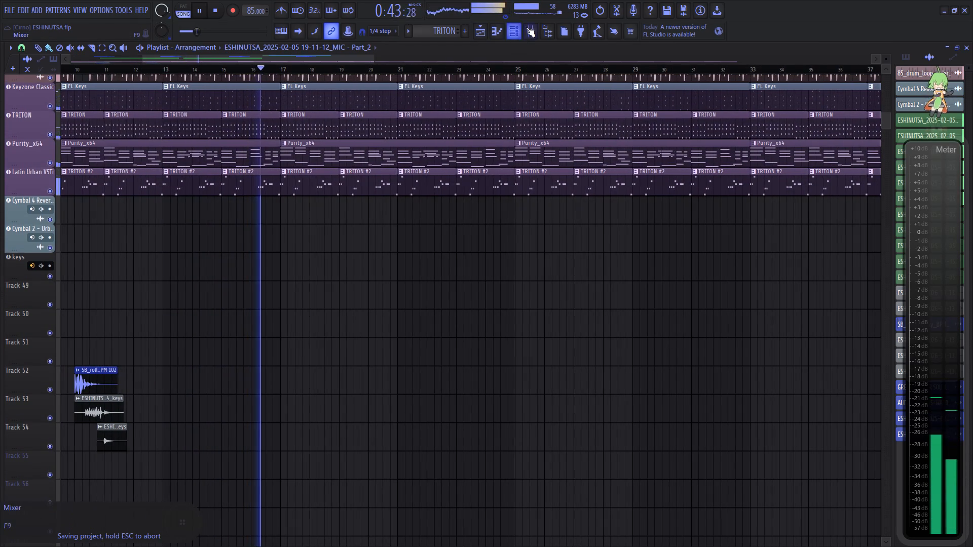
# In Maximus on the Master track, solo the low band and narrow its stereo separation past 13% merged.
pyautogui.click(527, 27)
pyautogui.click(192, 213)
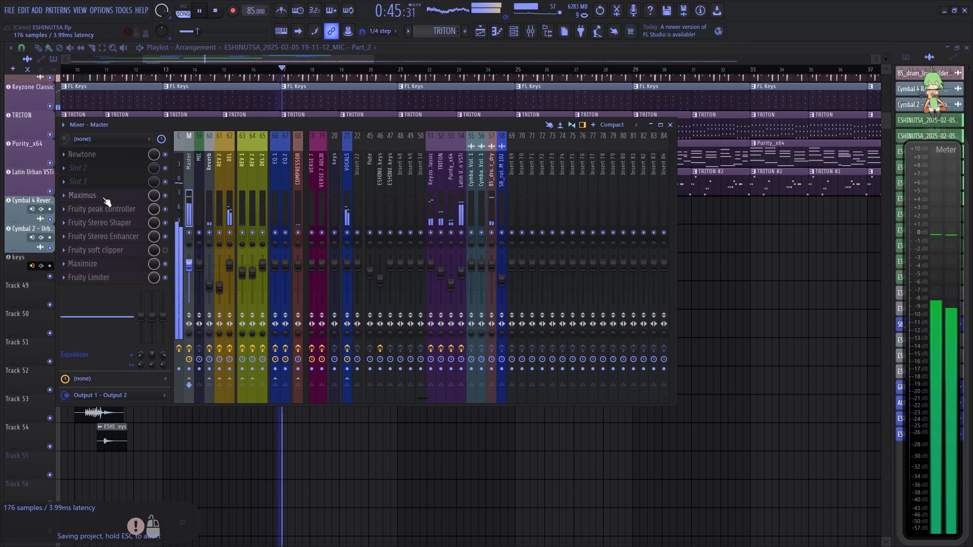
pyautogui.click(102, 197)
pyautogui.click(116, 250)
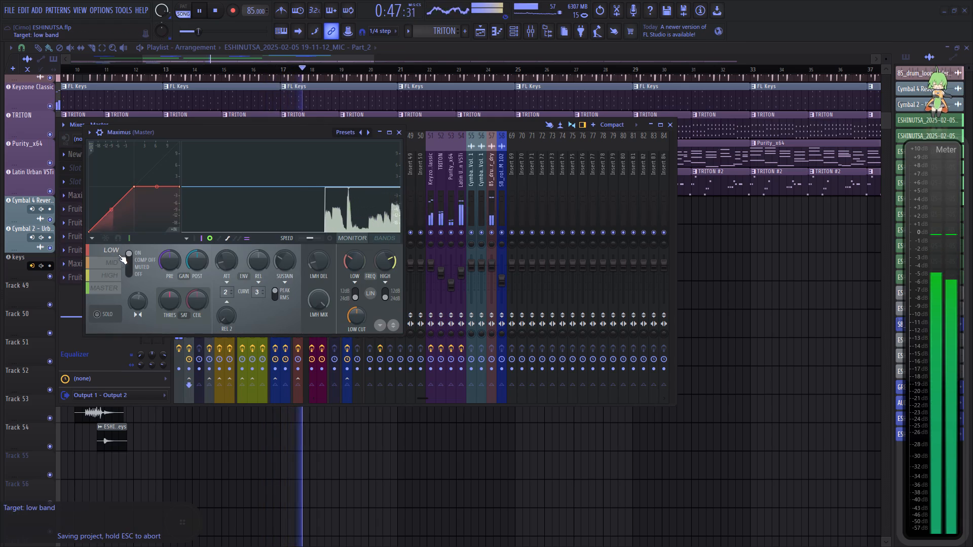
pyautogui.click(102, 312)
pyautogui.scroll(1, 141, 300)
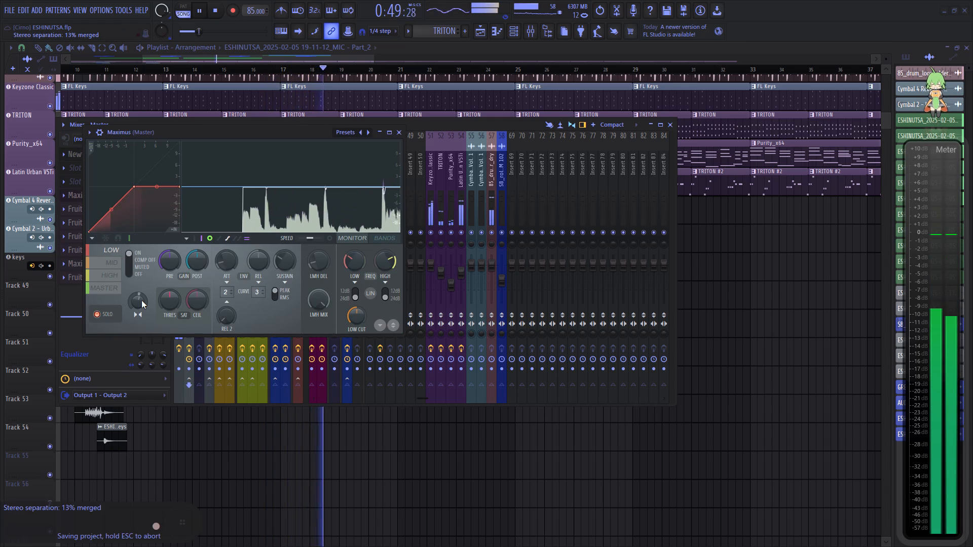
pyautogui.scroll(1, 141, 300)
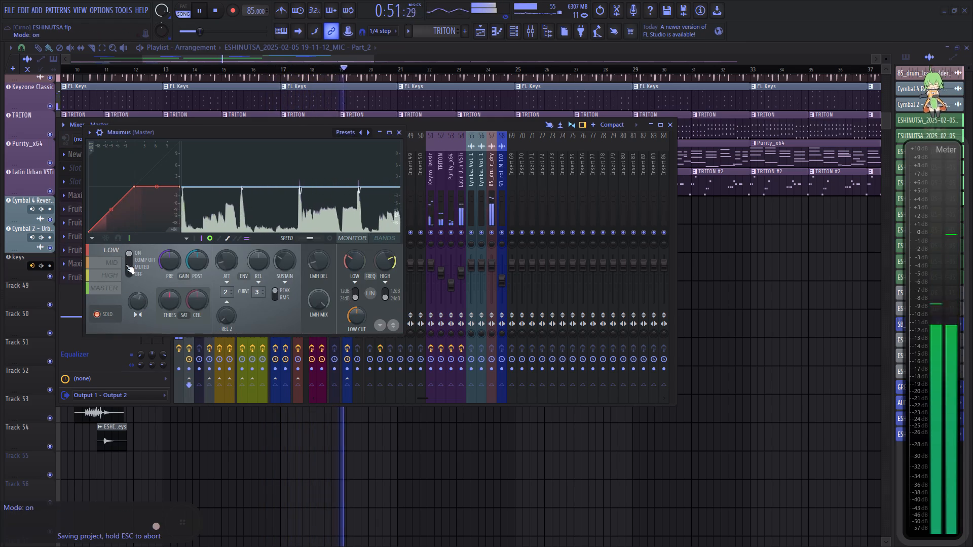
# Widen Maximus's stereo separation to 16% separated on the mid band and 26% separated on the high band.
pyautogui.click(119, 262)
pyautogui.scroll(-1, 136, 299)
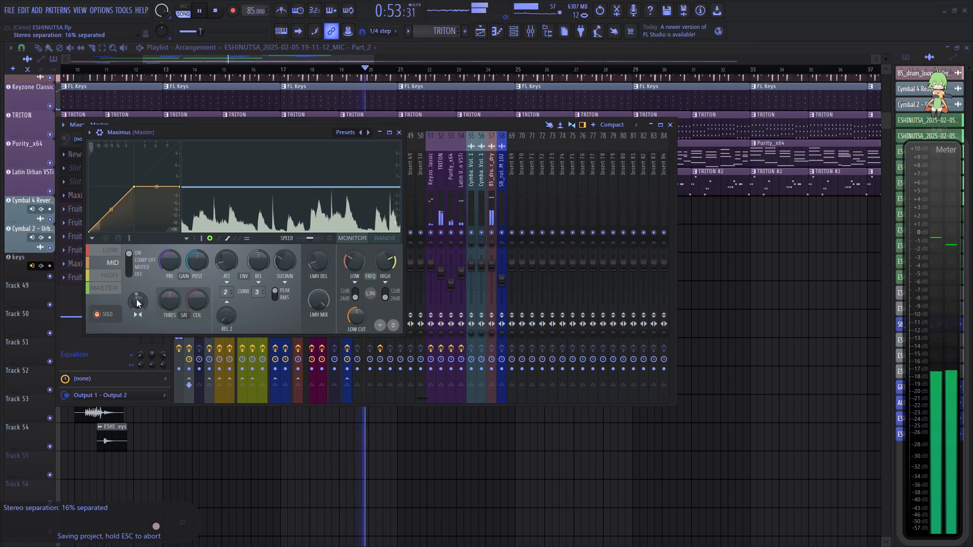
pyautogui.click(113, 278)
pyautogui.scroll(-1, 137, 302)
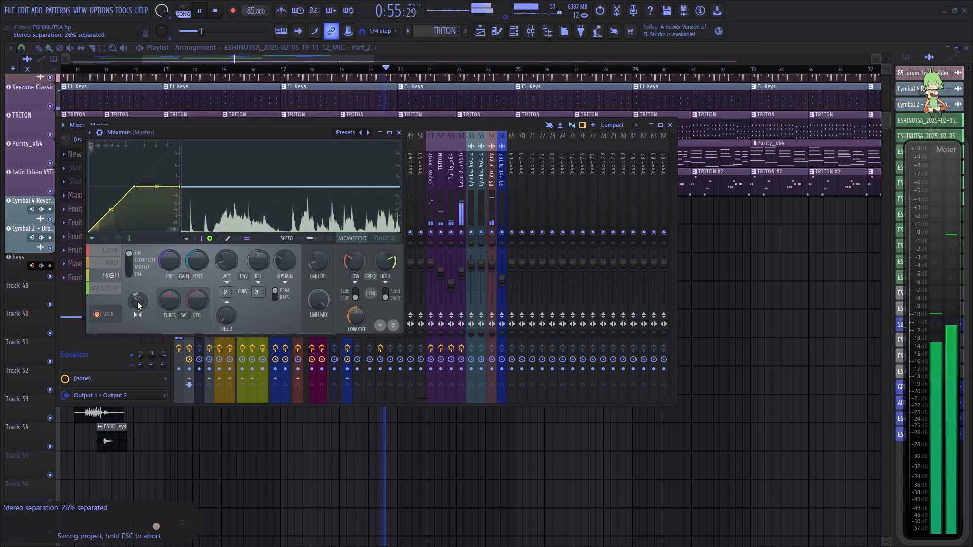
# Widen the stereo separation of Maximus's master band.
pyautogui.click(109, 291)
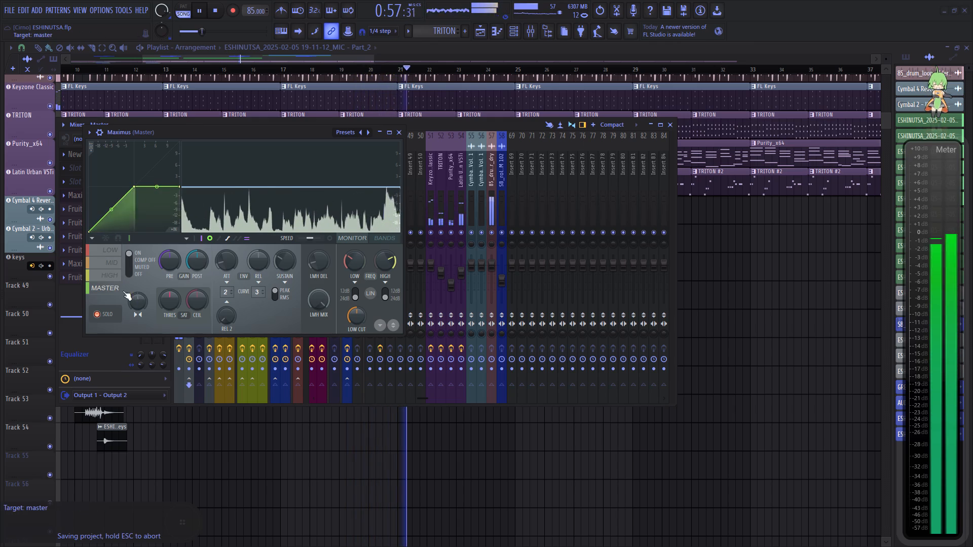
pyautogui.scroll(-11, 160, 10)
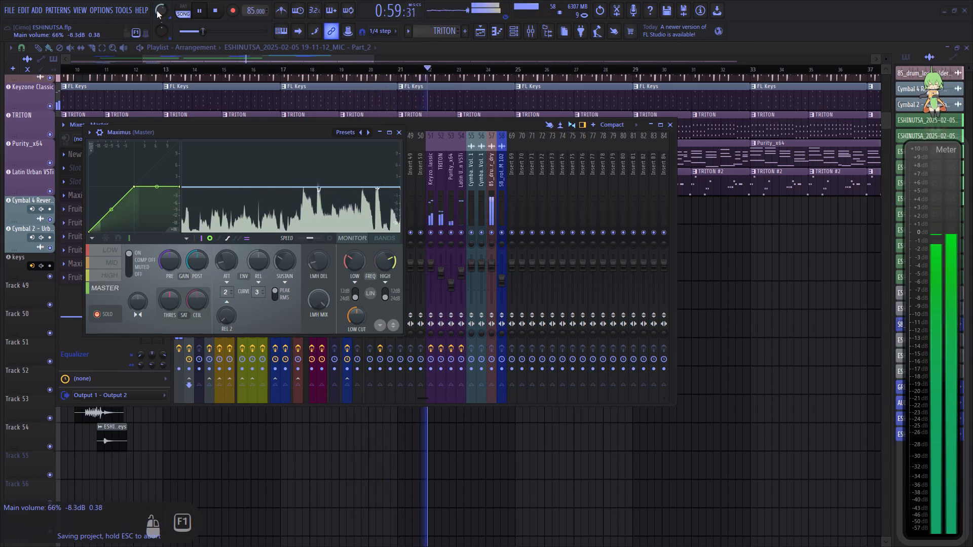
# Save the project and close Maximus.
pyautogui.click(4, 13)
pyautogui.click(21, 54)
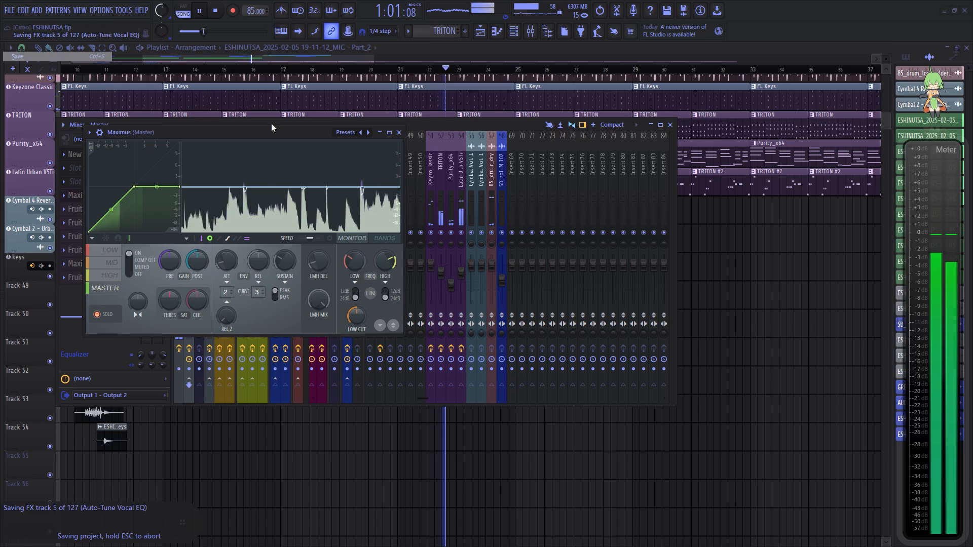
pyautogui.click(401, 132)
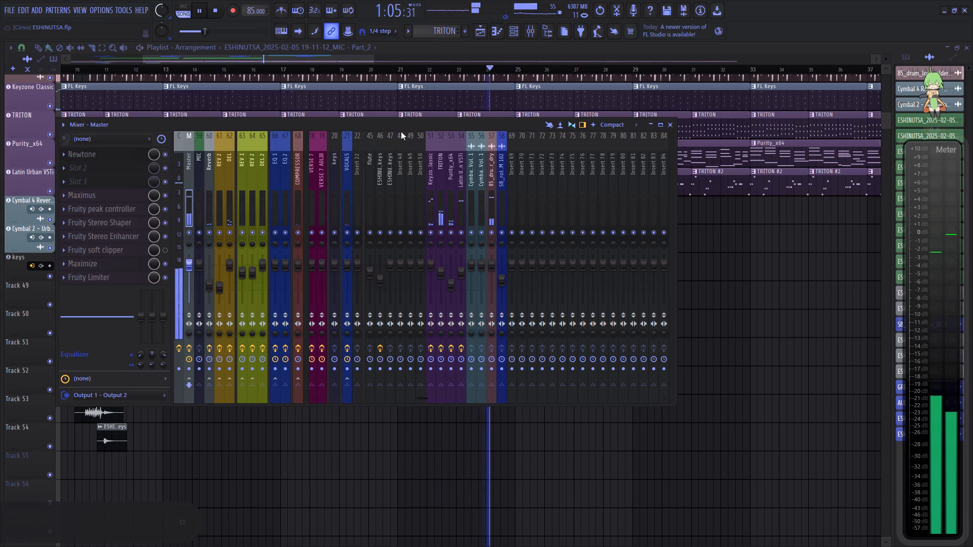
# In the Master track's Fruity Stereo Shaper, raise both the right-into-left and left-into-right volumes to -22.7 dB.
pyautogui.click(126, 225)
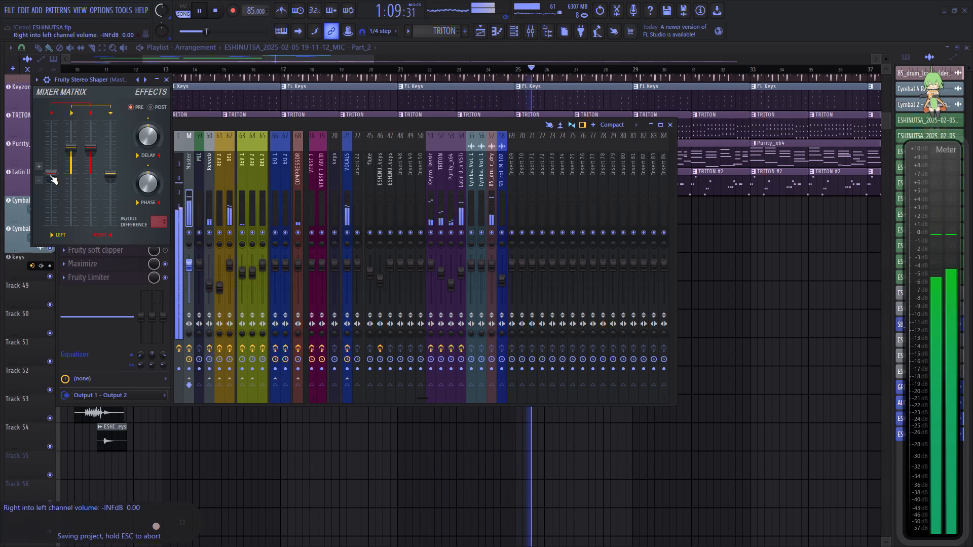
pyautogui.scroll(2, 49, 175)
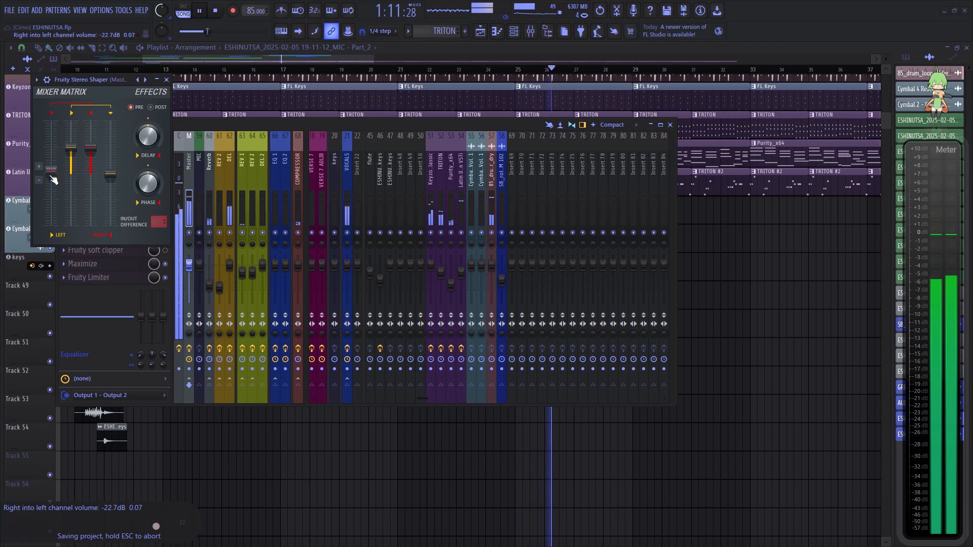
pyautogui.scroll(2, 109, 177)
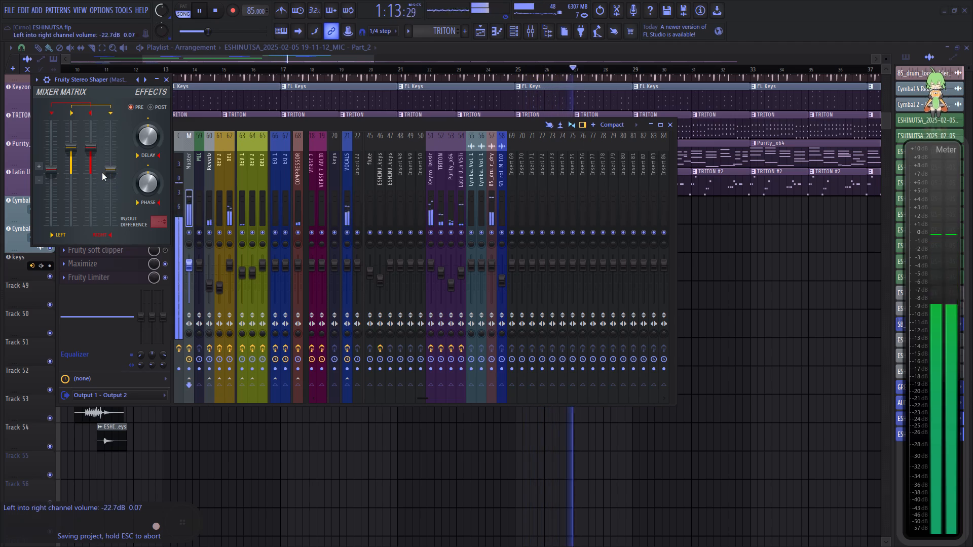
# Raise the left and right channel volumes in the Master track's Fruity Stereo Shaper and close the effect.
pyautogui.scroll(2, 74, 148)
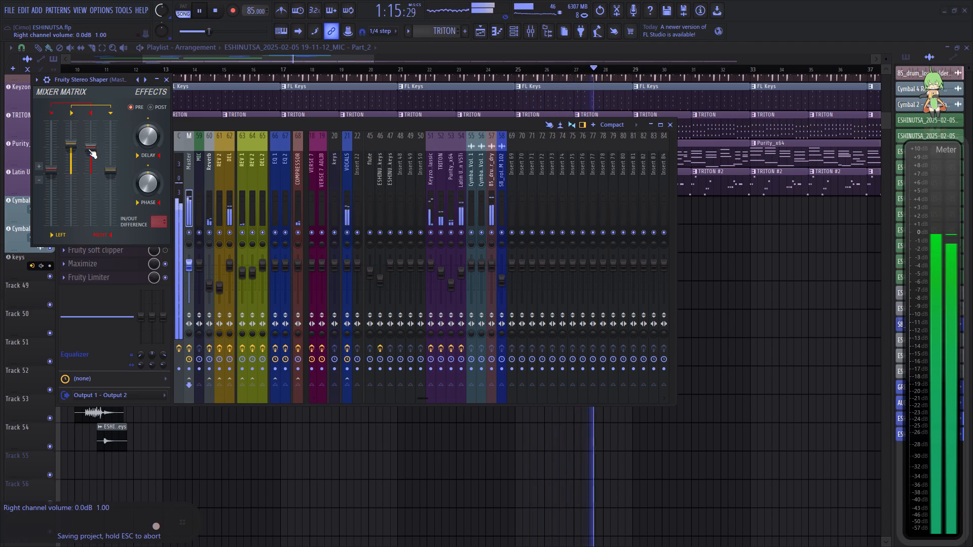
pyautogui.scroll(2, 88, 149)
pyautogui.click(166, 80)
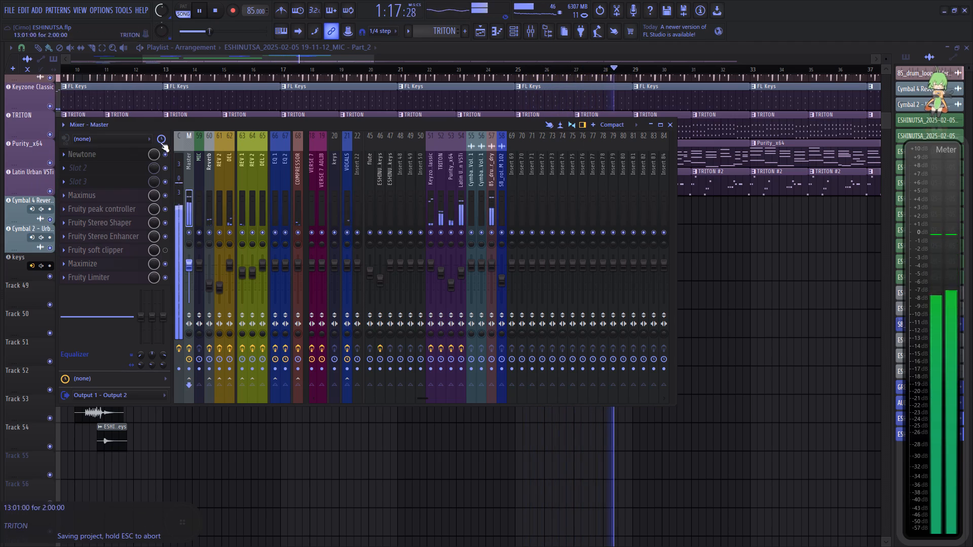
# In the Master track's effect chain, enable Fruity soft clipper and disable Maximize.
pyautogui.click(163, 254)
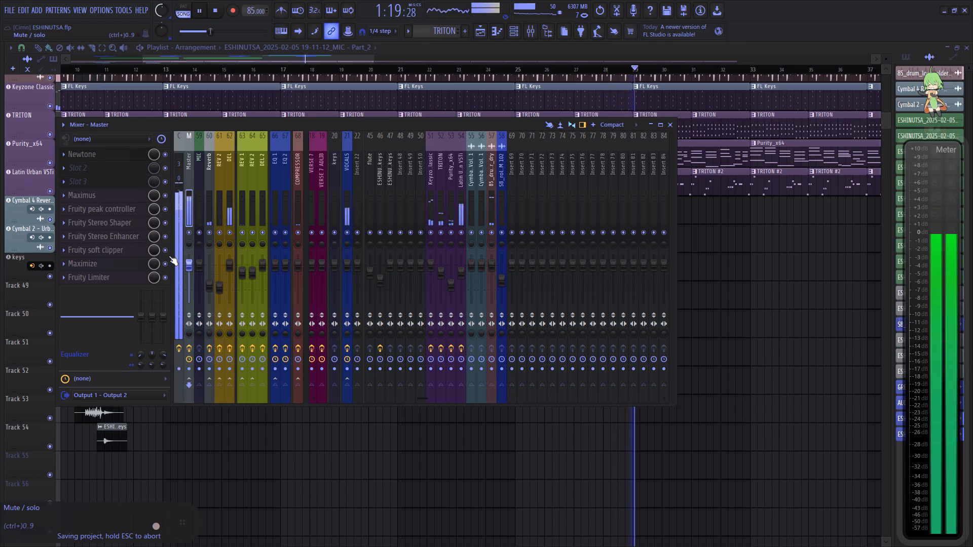
pyautogui.click(163, 266)
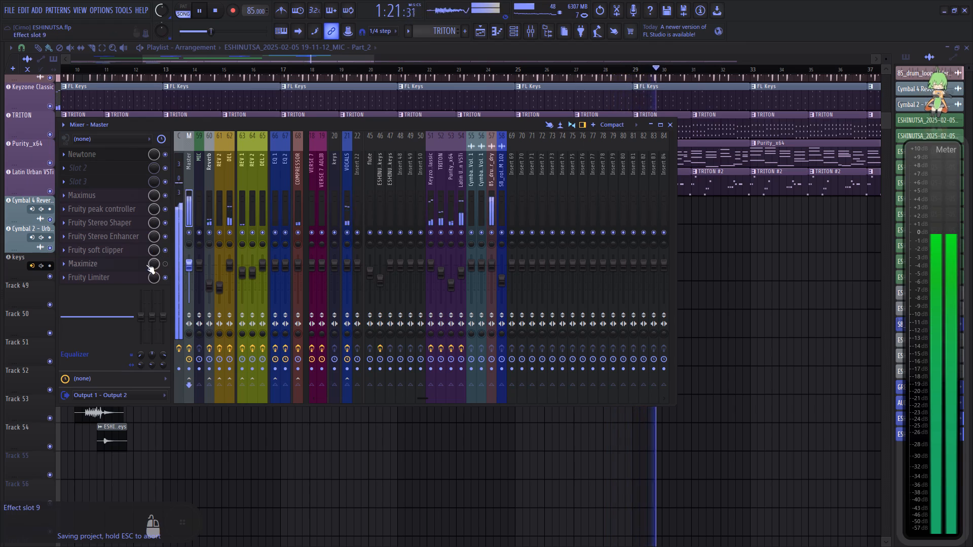
# Save the project.
pyautogui.click(10, 12)
pyautogui.click(30, 58)
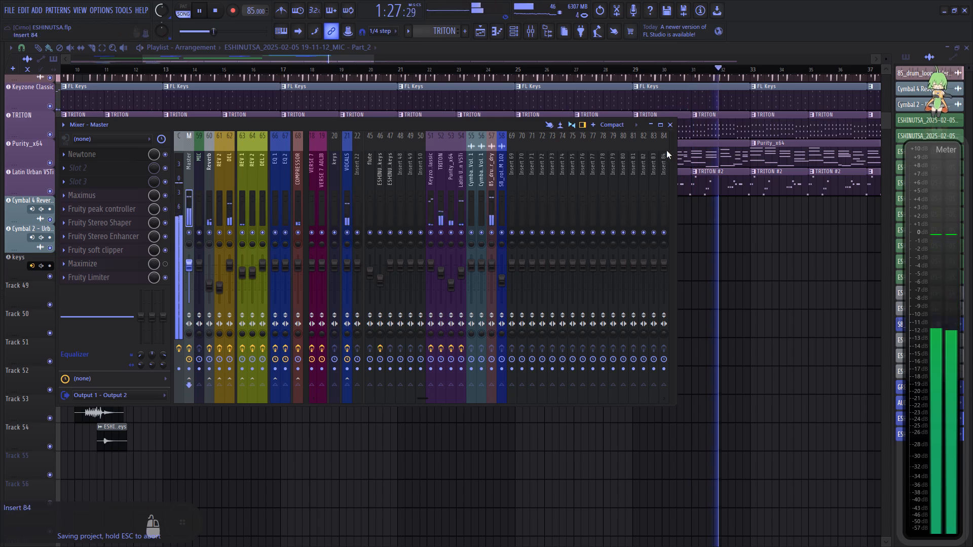
# In the playlist, select the opening of the VERSE 1 vocals for looping, from bar 25 to about bar 27.5.
pyautogui.click(670, 120)
pyautogui.scroll(20, 609, 147)
pyautogui.scroll(4, 609, 147)
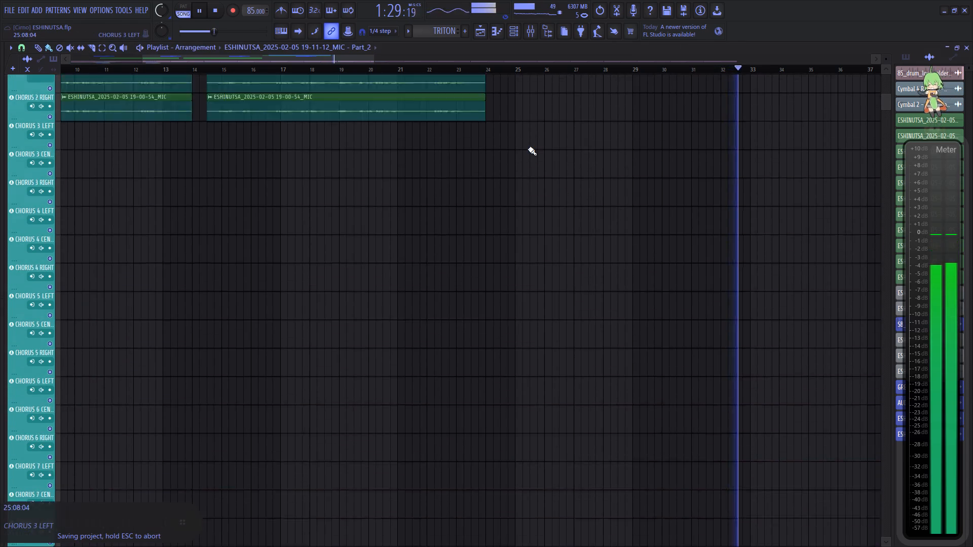
pyautogui.scroll(20, 528, 148)
pyautogui.scroll(6, 528, 148)
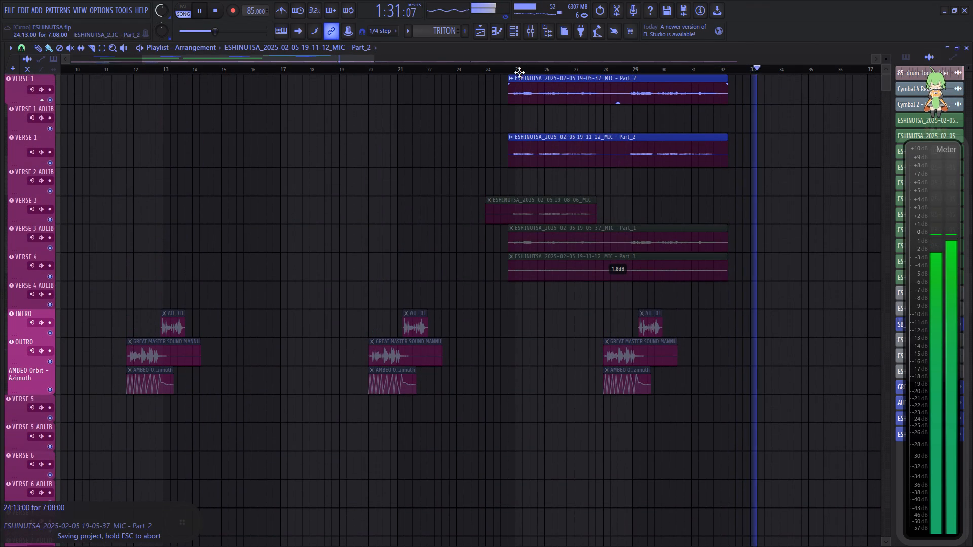
pyautogui.keyDown('ctrl'); pyautogui.moveTo(515, 70); pyautogui.dragTo(588, 67); pyautogui.keyUp('ctrl')
# Solo the VERSE 1 mixer track on insert 3, enable its Nectar 4 effect and open it.
pyautogui.click(531, 32)
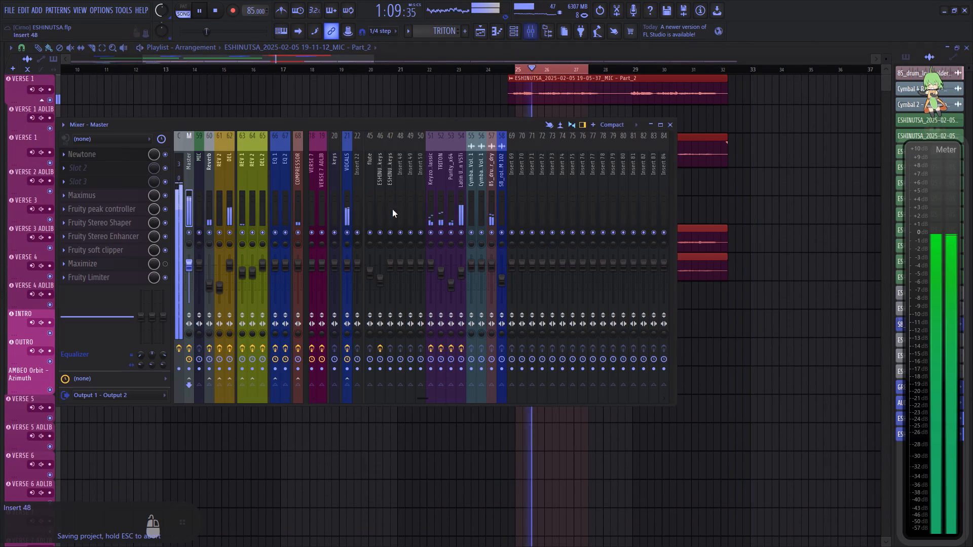
pyautogui.scroll(18, 382, 198)
pyautogui.click(340, 204)
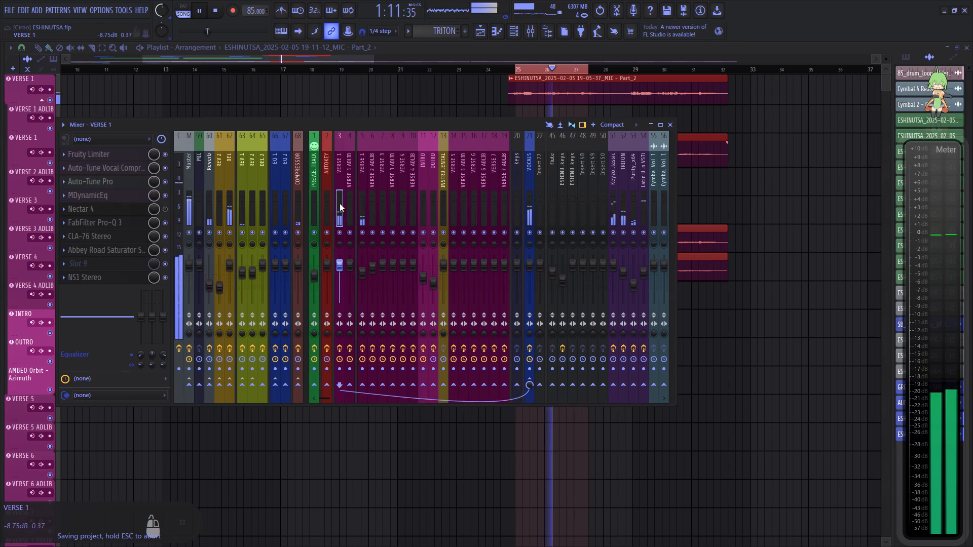
pyautogui.hotkey('alt', 's')
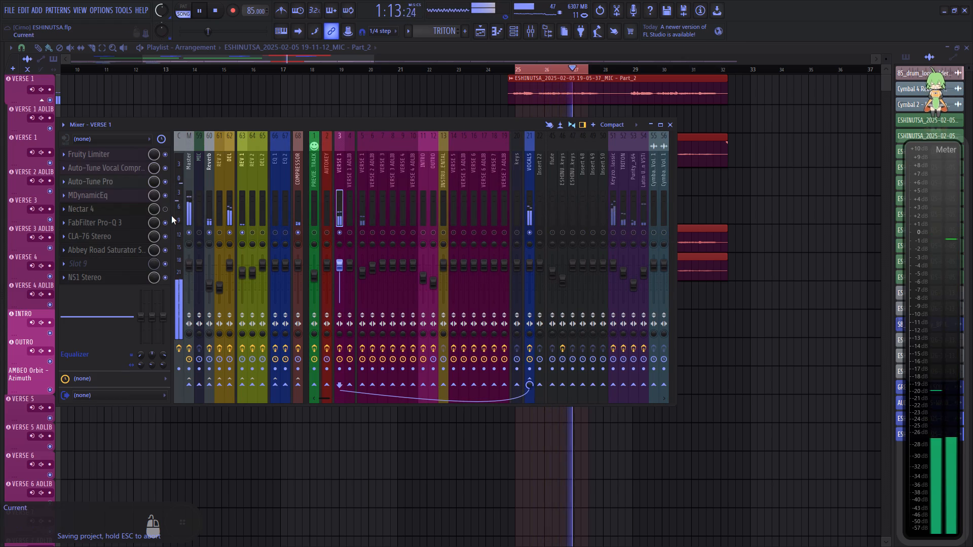
pyautogui.click(167, 211)
pyautogui.click(111, 211)
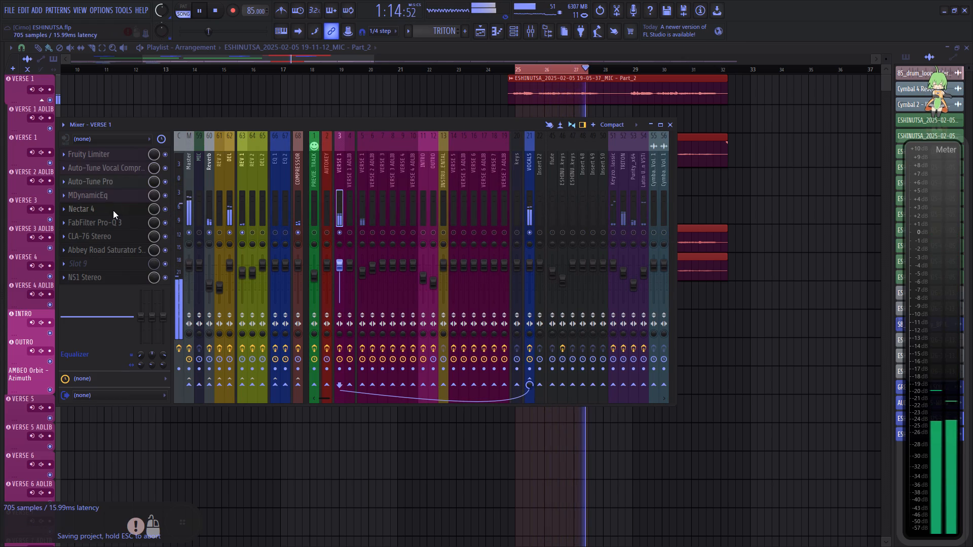
# In Nectar's De-Esser, turn on Listen and lower the threshold to -10.81 dB.
pyautogui.click(292, 93)
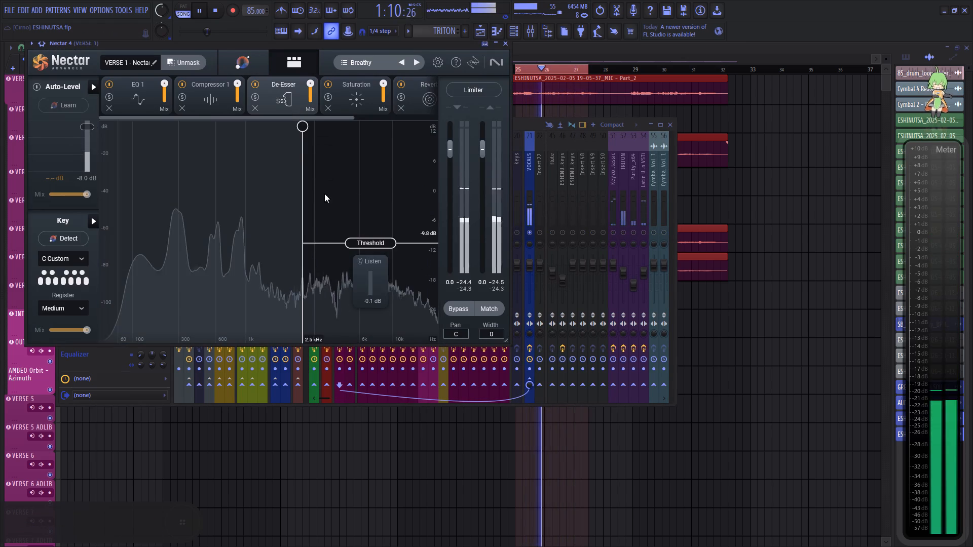
pyautogui.click(374, 261)
pyautogui.scroll(-1, 376, 262)
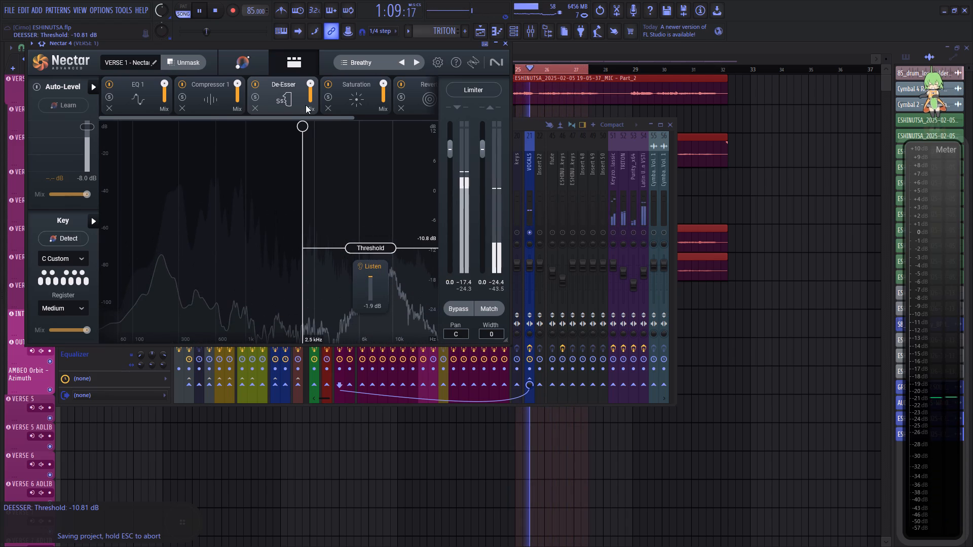
# Reduce the wet mix of Nectar's Reverb module to 0.95%.
pyautogui.moveTo(319, 115); pyautogui.dragTo(382, 113)
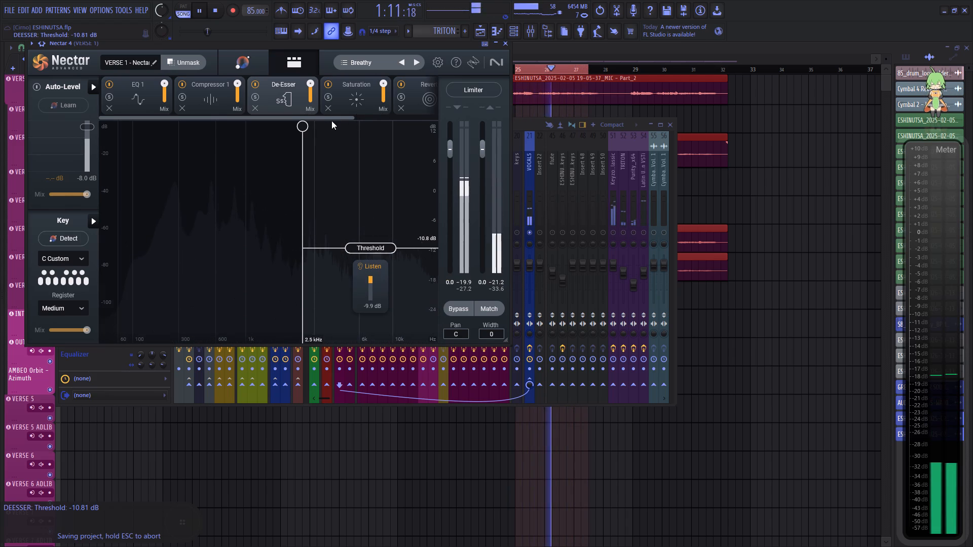
pyautogui.moveTo(334, 119); pyautogui.dragTo(380, 116)
pyautogui.click(379, 107)
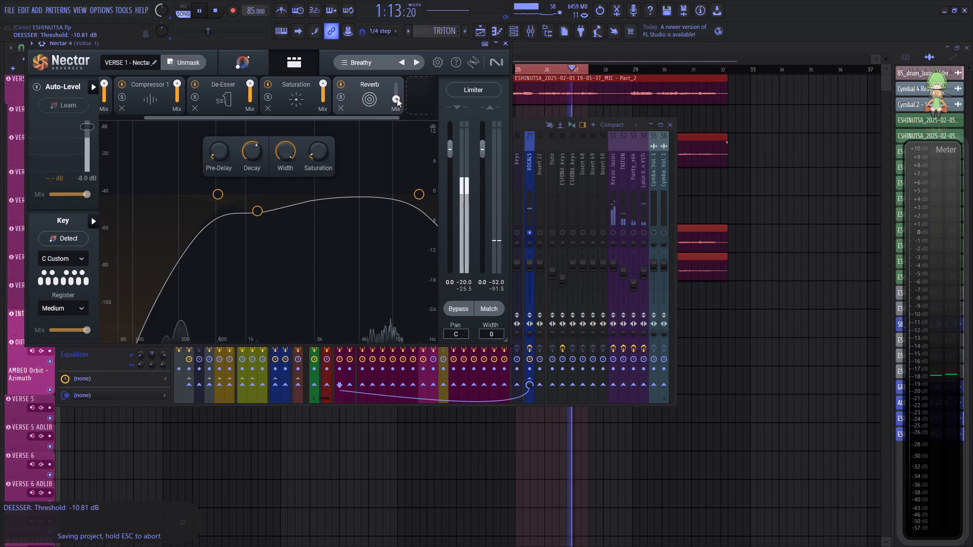
pyautogui.scroll(-5, 397, 98)
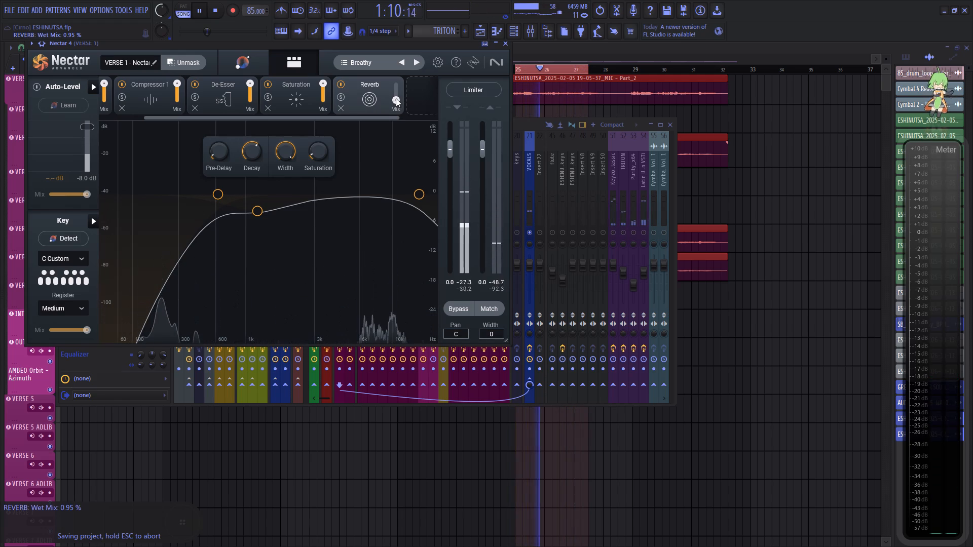
# Turn off Listen in Nectar's De-Esser.
pyautogui.click(231, 95)
pyautogui.click(375, 265)
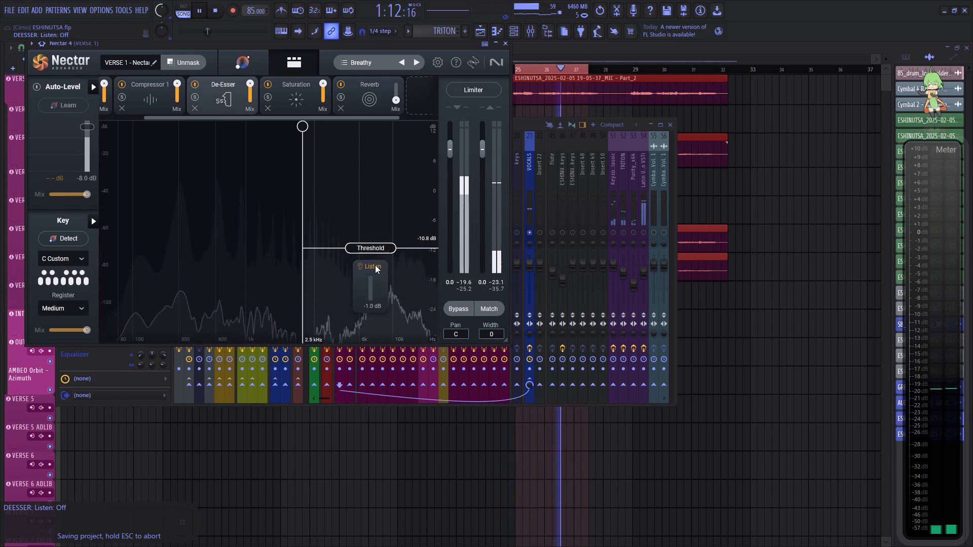
# In Nectar's EQ 1, set the Baxandall Treble band to about 11055 Hz and 2.9 dB, and close Nectar.
pyautogui.moveTo(248, 119); pyautogui.dragTo(169, 116)
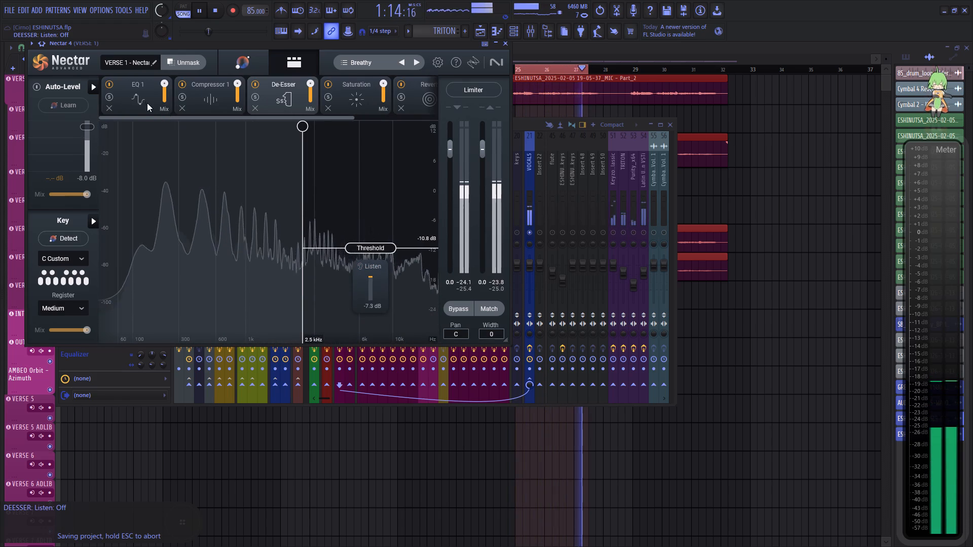
pyautogui.click(149, 98)
pyautogui.moveTo(387, 169); pyautogui.dragTo(388, 173)
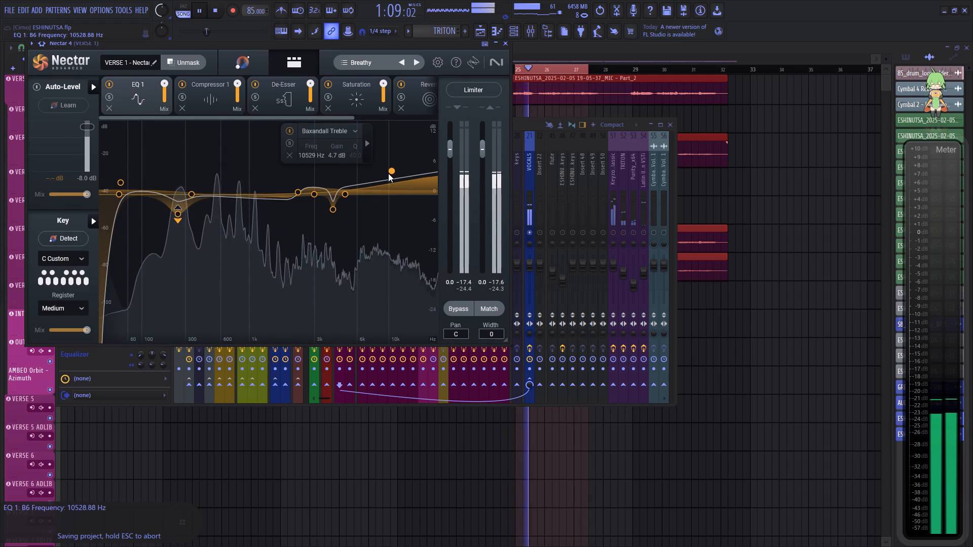
pyautogui.moveTo(388, 173); pyautogui.dragTo(391, 178)
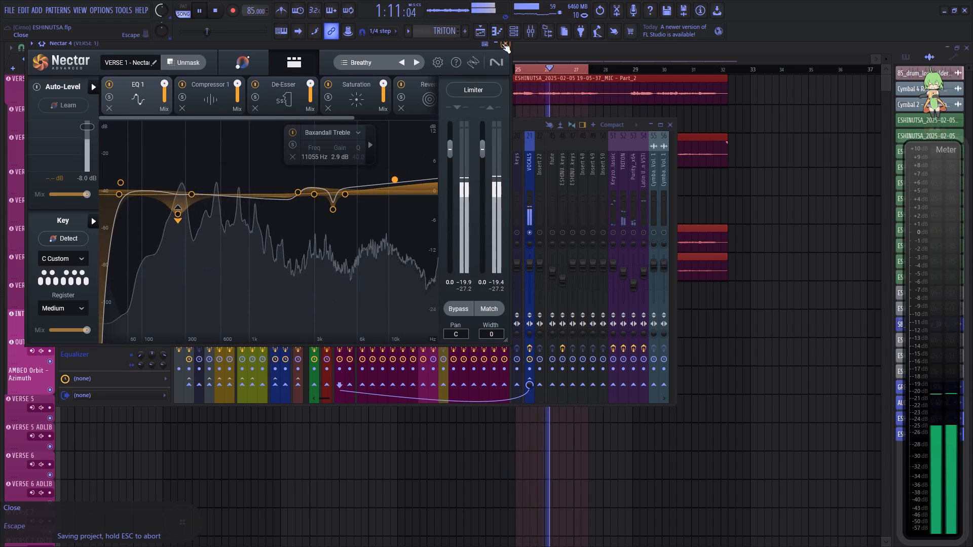
pyautogui.click(502, 44)
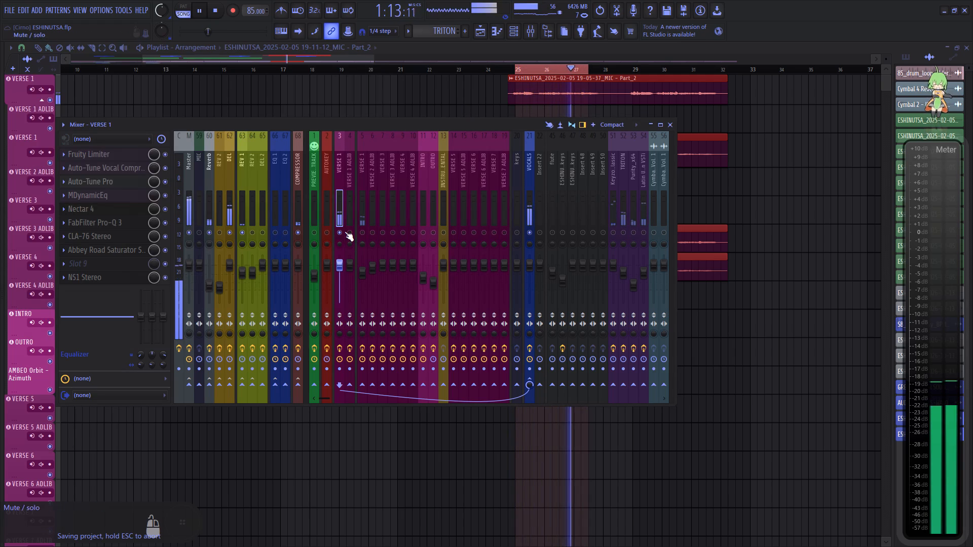
# Unsolo the VERSE 1 track on insert 3.
pyautogui.rightClick(338, 232)
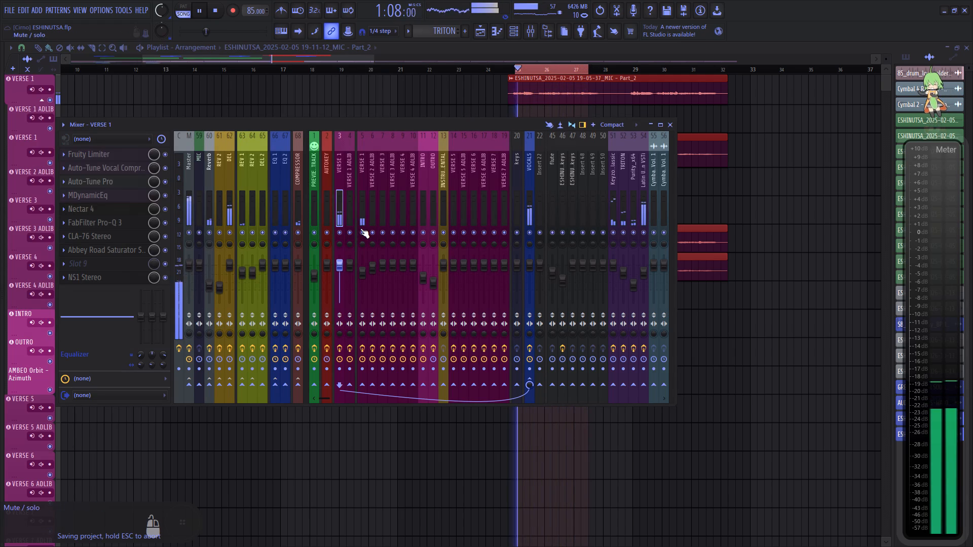
# Solo the second VERSE 1 track on insert 5, enable its Nectar 4 effect and open it.
pyautogui.click(364, 215)
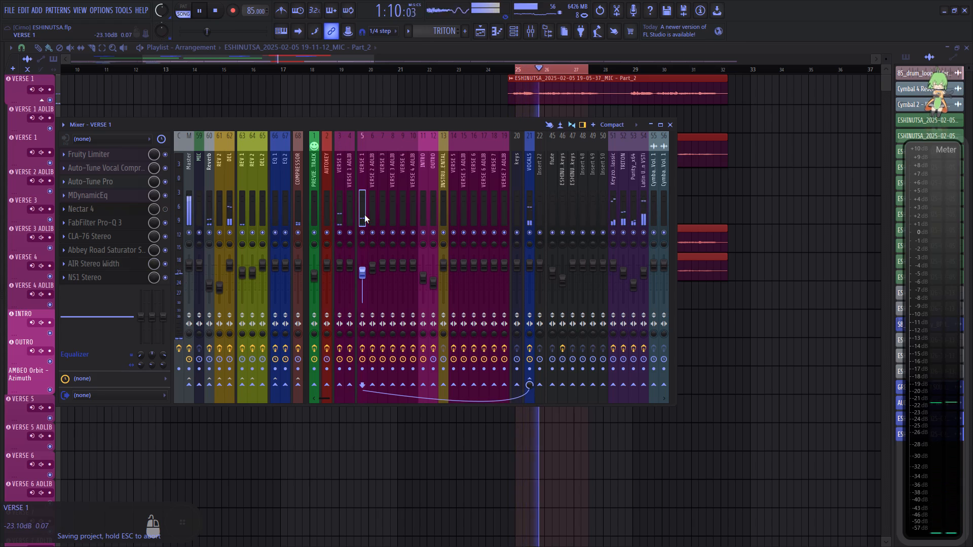
pyautogui.hotkey('alt', 's')
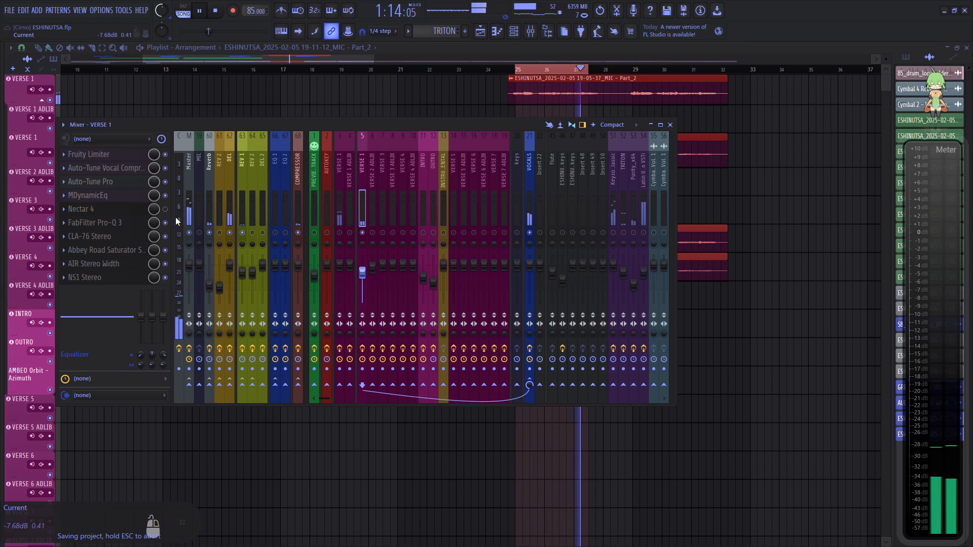
pyautogui.click(165, 207)
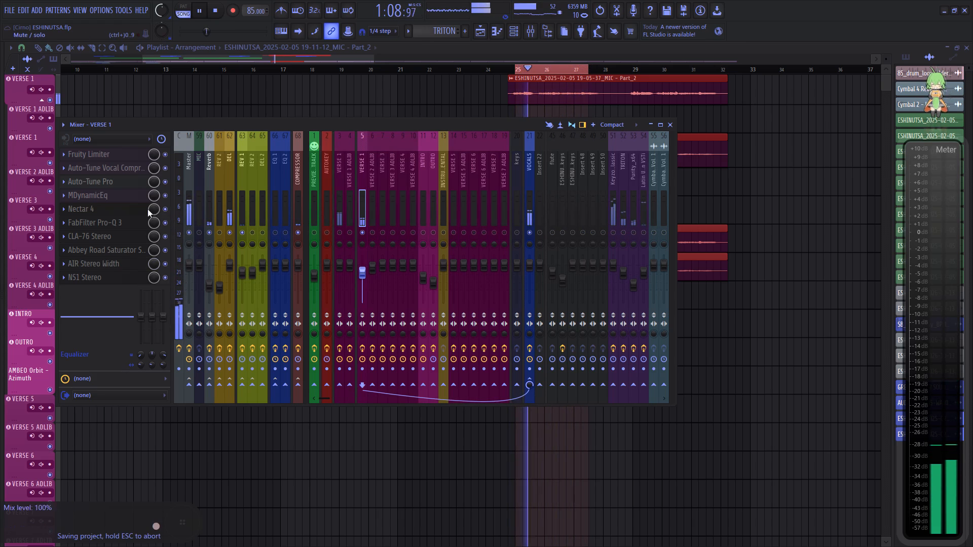
pyautogui.click(130, 209)
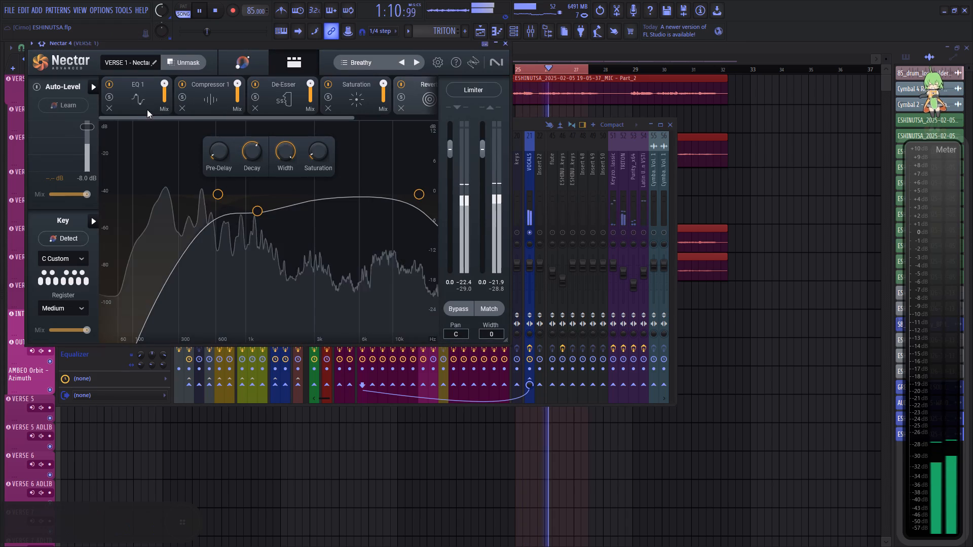
# In EQ 1 of this Nectar, move the treble band to about 11327 Hz and lower its gain.
pyautogui.click(137, 96)
pyautogui.moveTo(389, 169); pyautogui.dragTo(394, 178)
# Lower the De-Esser threshold to -11.81 dB, using Listen while adjusting and turning it off at the end.
pyautogui.click(300, 103)
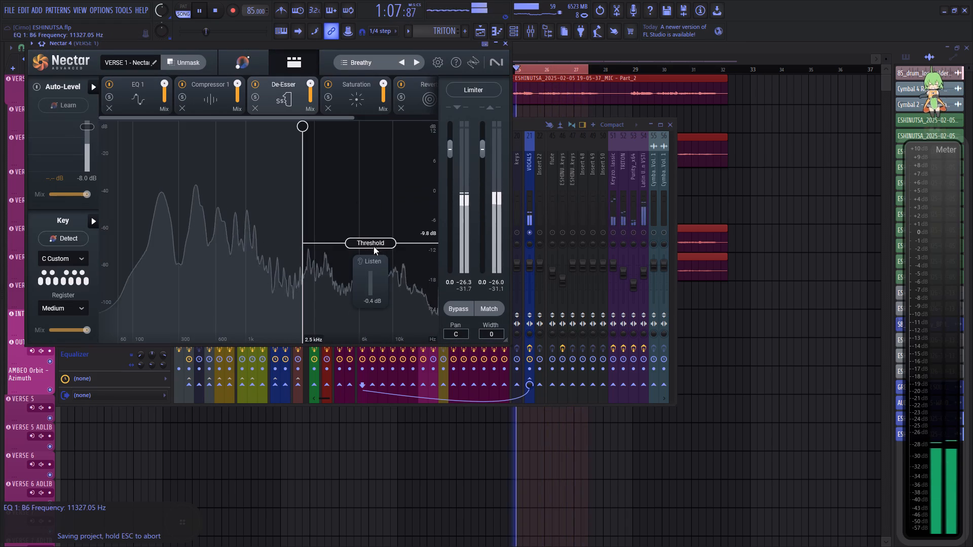
pyautogui.click(375, 262)
pyautogui.scroll(-2, 375, 262)
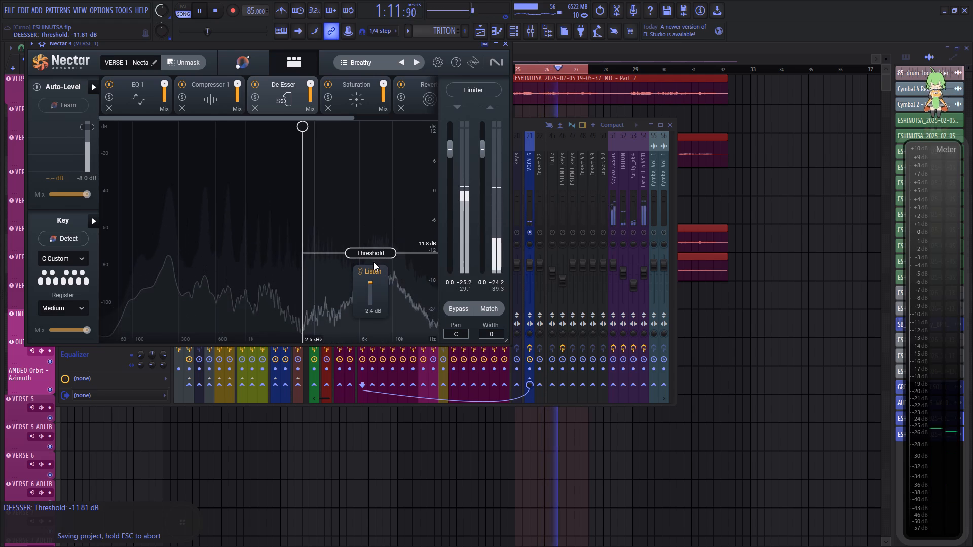
pyautogui.click(367, 270)
# Lower the wet mix of Nectar's Reverb module on insert 5 and close Nectar.
pyautogui.moveTo(339, 118); pyautogui.dragTo(389, 119)
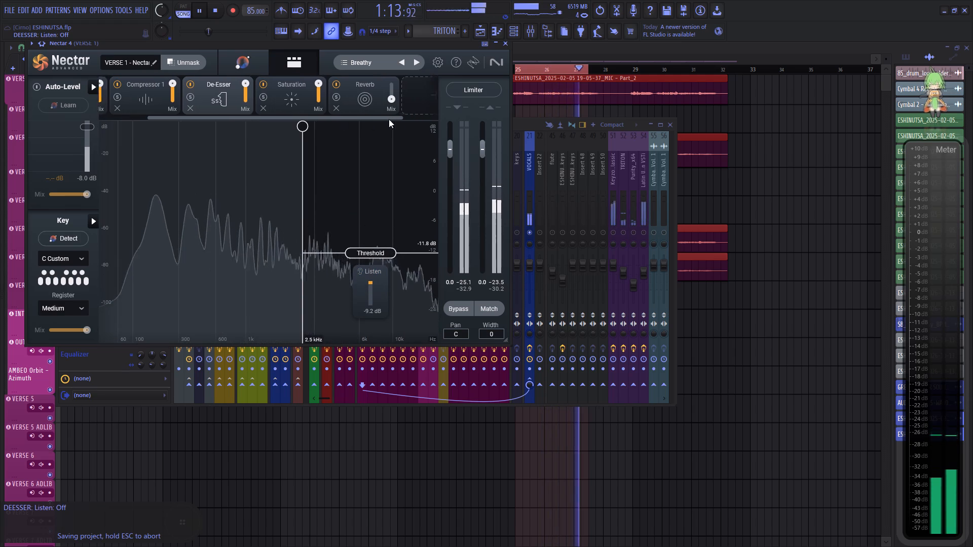
pyautogui.moveTo(389, 119); pyautogui.dragTo(390, 119)
pyautogui.click(376, 109)
pyautogui.scroll(-1, 390, 99)
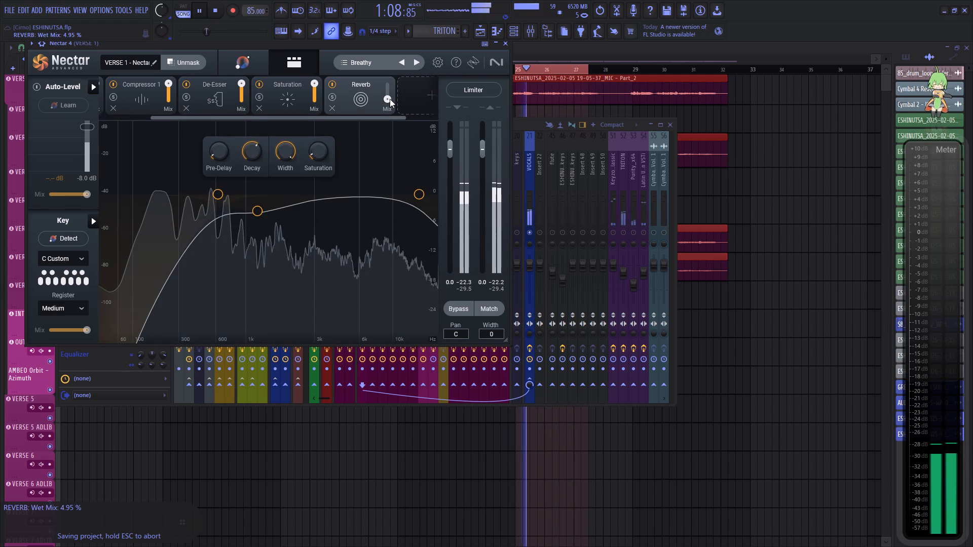
pyautogui.scroll(-3, 390, 99)
pyautogui.click(504, 42)
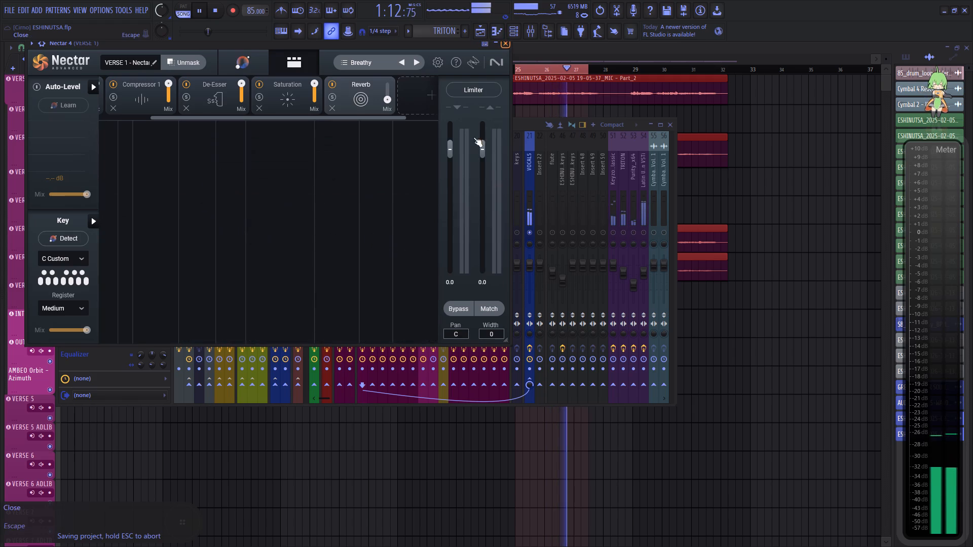
# Unsolo the VERSE 1 track on insert 5.
pyautogui.rightClick(362, 230)
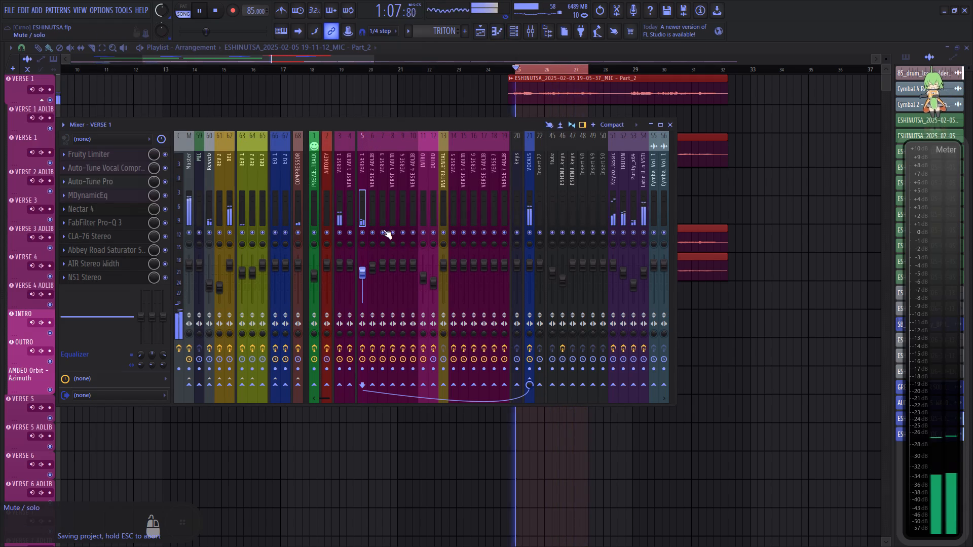
# Save the project.
pyautogui.click(9, 11)
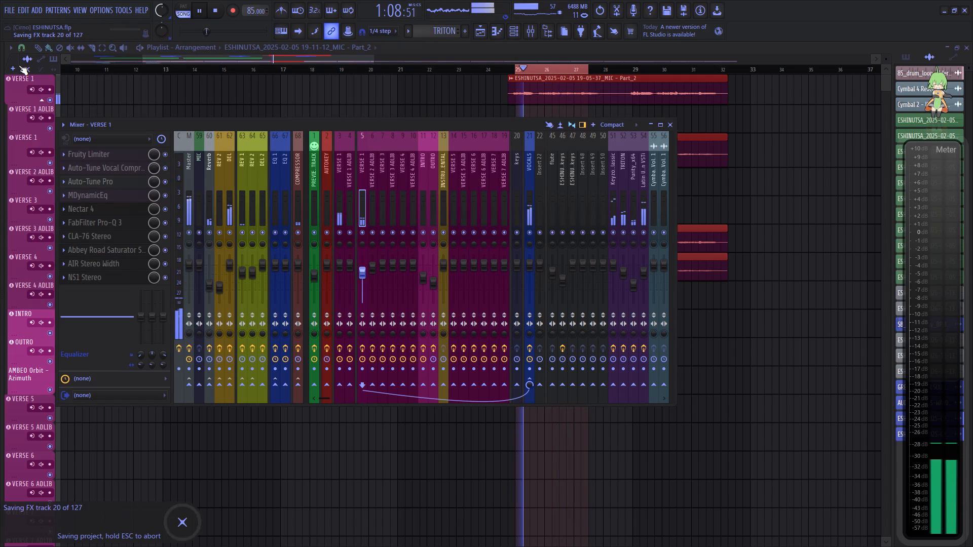
pyautogui.click(25, 60)
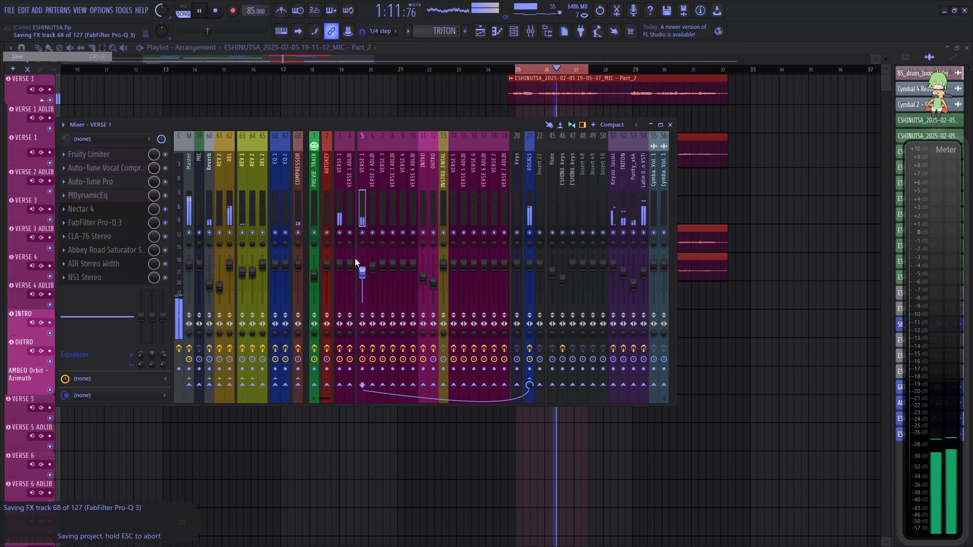
# Rebalance the two VERSE 1 tracks, lowering the insert 3 volume and slightly raising the insert 5 volume.
pyautogui.scroll(-3, 341, 265)
pyautogui.scroll(1, 341, 265)
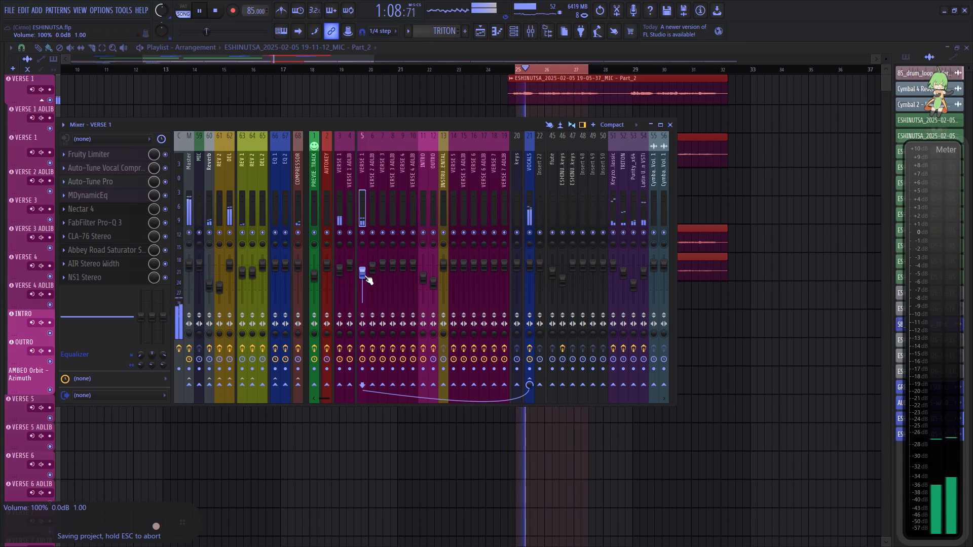
# Lower the volume of the VERSE 1 track on insert 5 slightly and close the mixer.
pyautogui.scroll(-1, 366, 275)
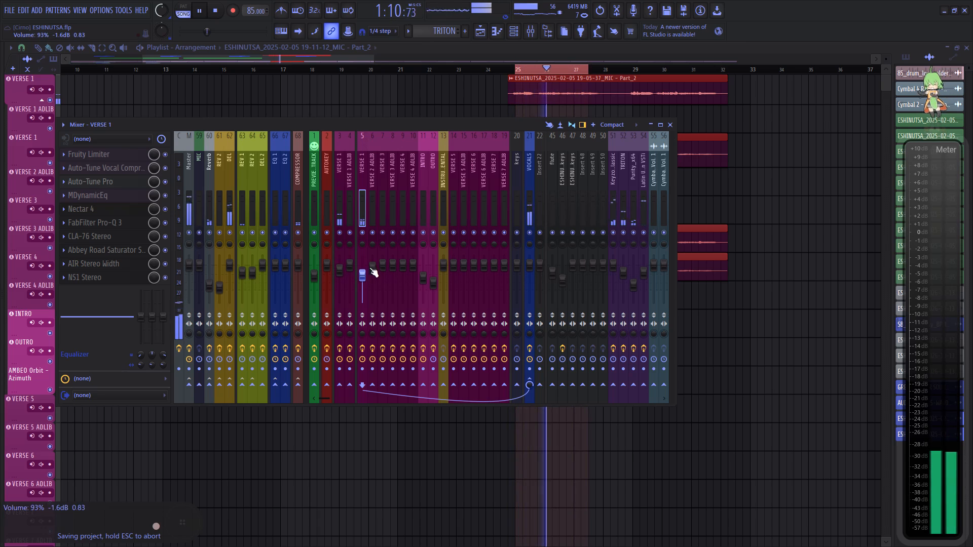
pyautogui.click(670, 121)
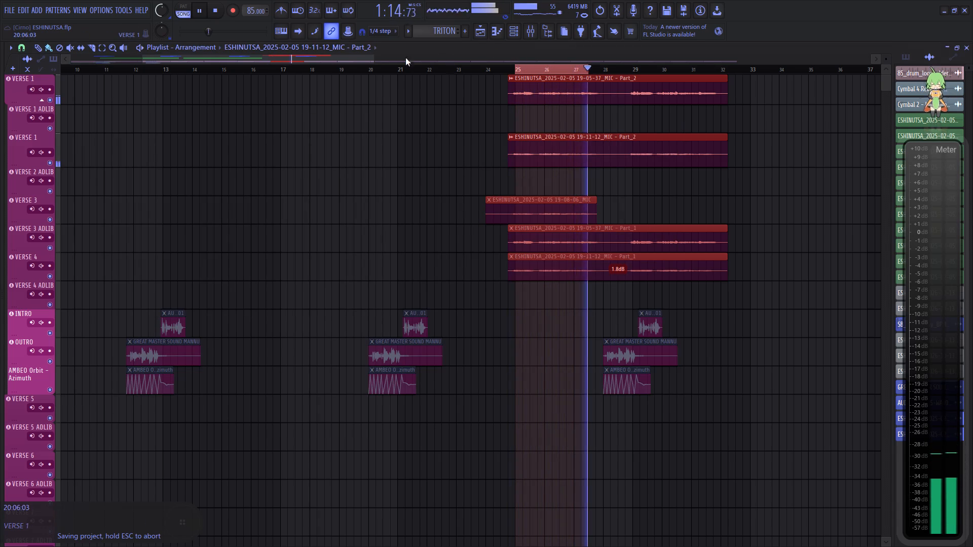
# Clear the playlist's loop selection around bars 25 to 27 and play from just before bar 25.
pyautogui.doubleClick(508, 73)
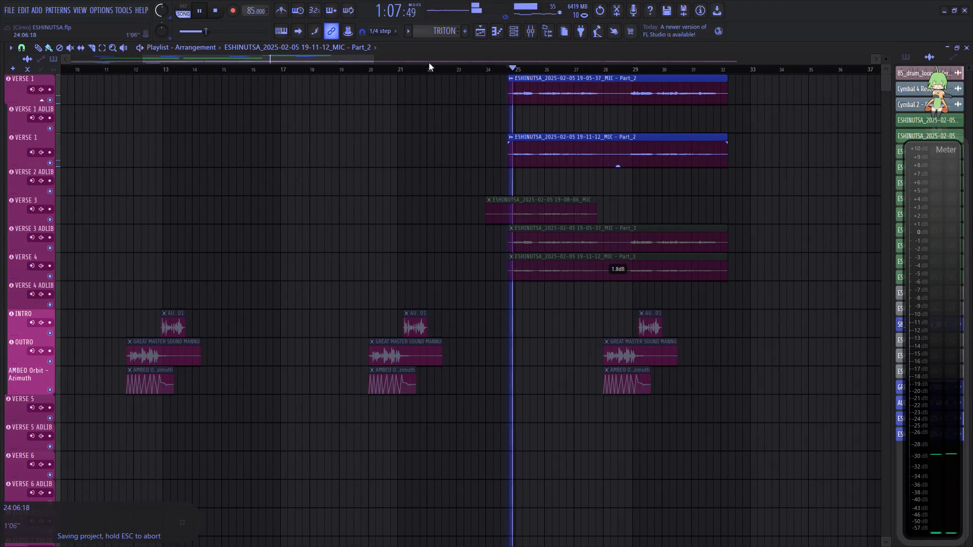
# Save the project.
pyautogui.click(9, 9)
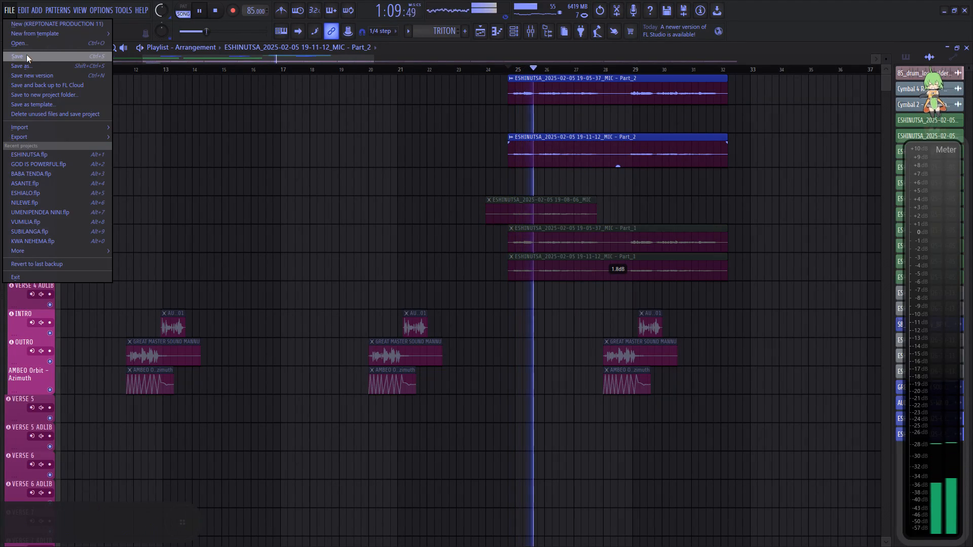
pyautogui.click(26, 55)
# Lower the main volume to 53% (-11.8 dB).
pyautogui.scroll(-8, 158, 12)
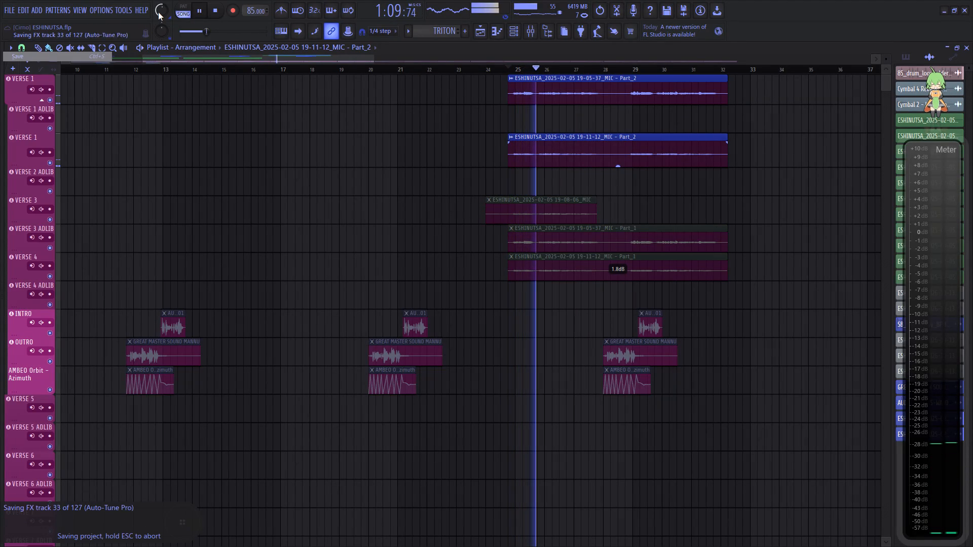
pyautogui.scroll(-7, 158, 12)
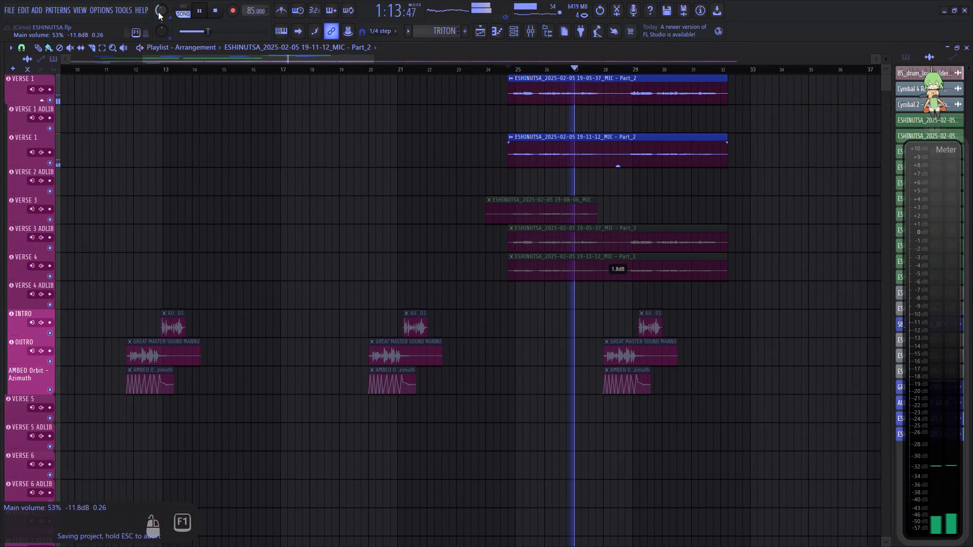
# Save the project again.
pyautogui.hotkey('ctrl', 's')
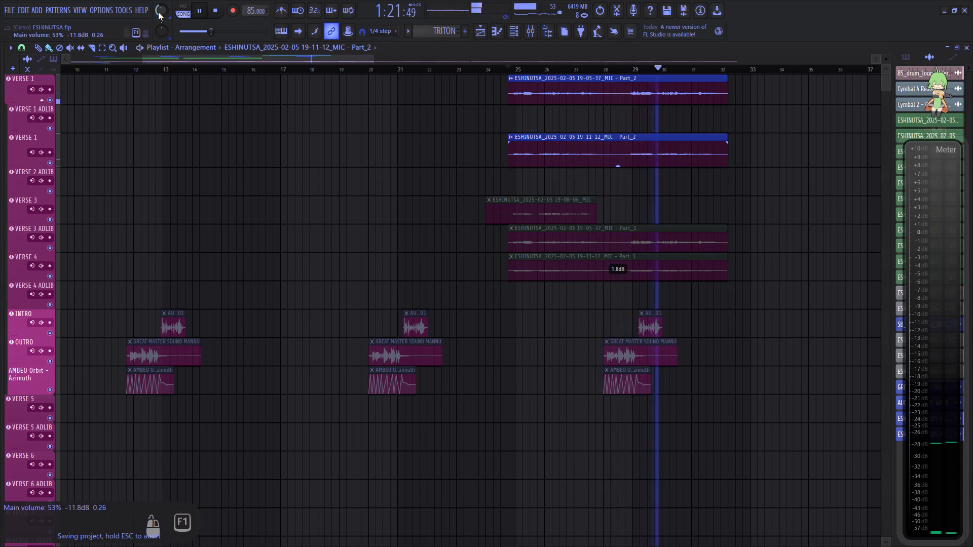
pyautogui.hotkey('ctrl', 's')
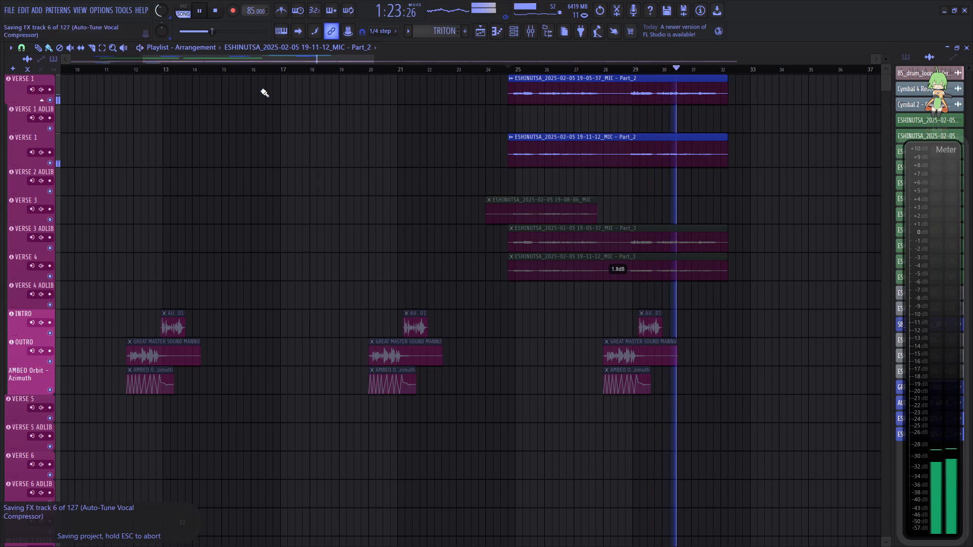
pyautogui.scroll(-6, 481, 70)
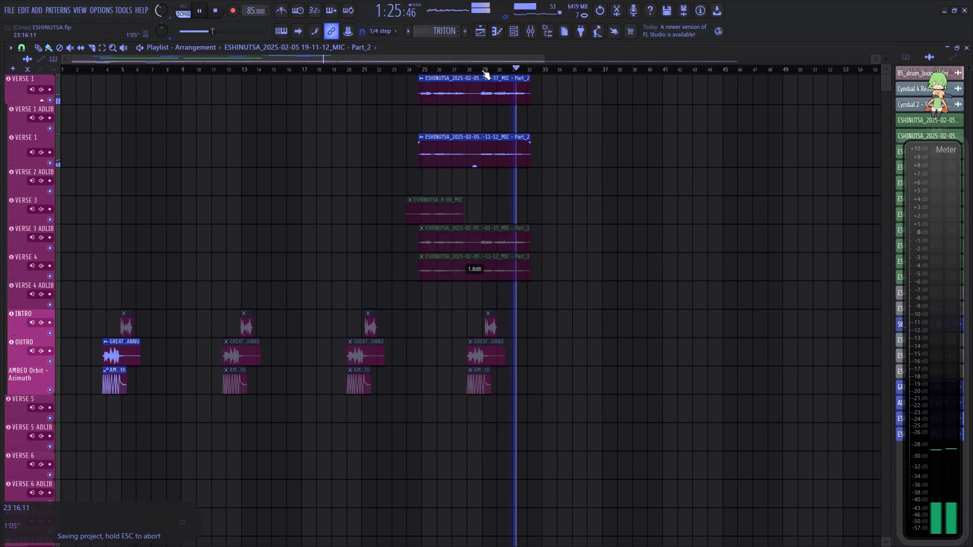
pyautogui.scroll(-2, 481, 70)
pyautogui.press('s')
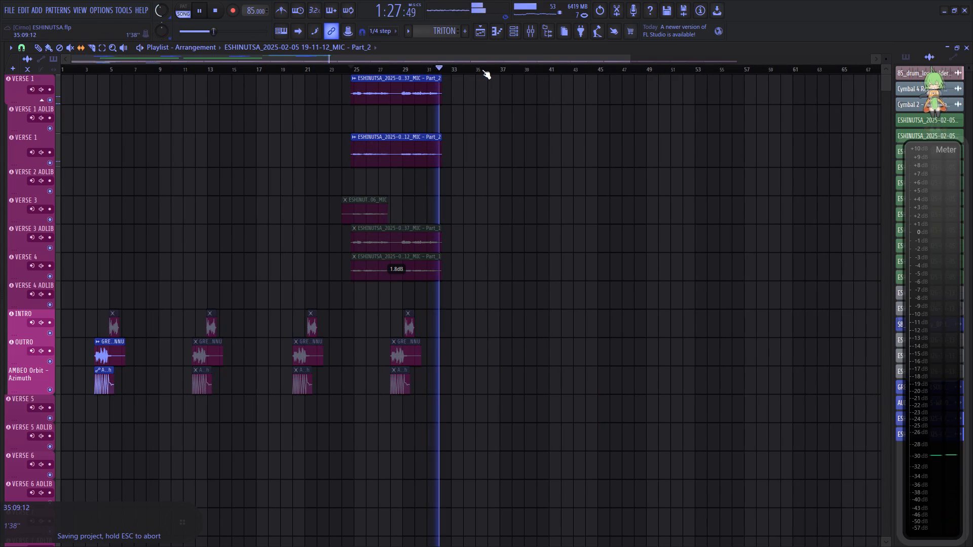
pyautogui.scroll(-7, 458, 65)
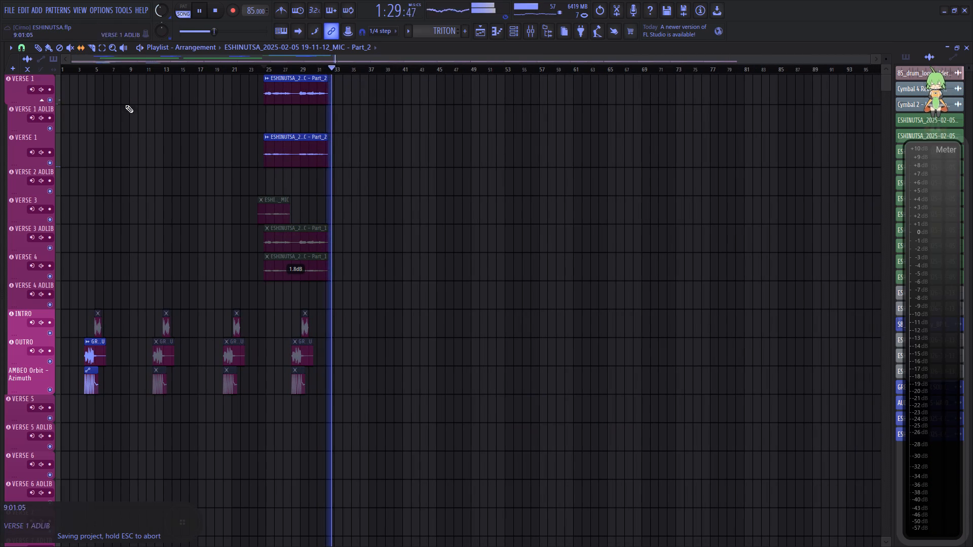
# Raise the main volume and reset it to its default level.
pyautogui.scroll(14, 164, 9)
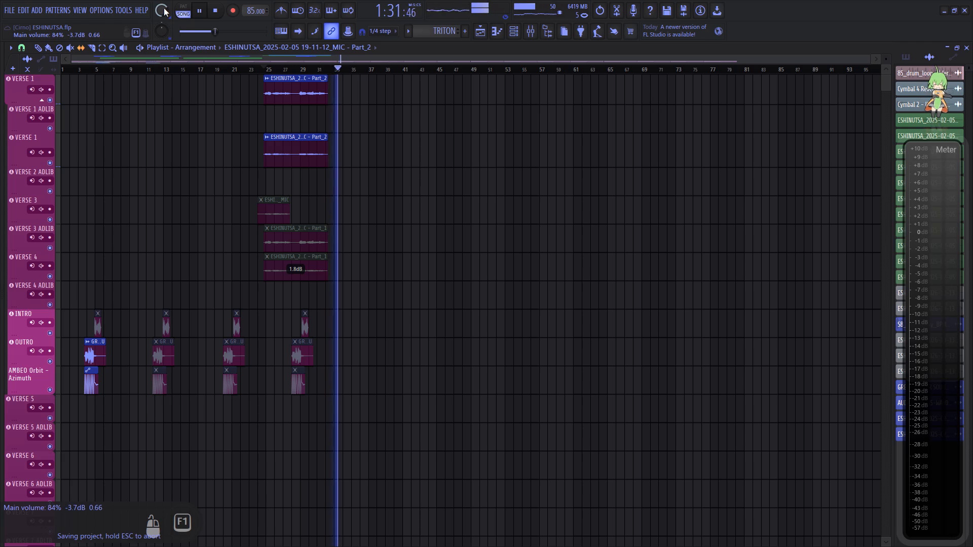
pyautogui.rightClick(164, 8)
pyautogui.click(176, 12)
# Compare the Keyzone Classic track on insert 51 with its AIR Stereo Width effect bypassed and enabled, inspecting the effect's settings.
pyautogui.click(526, 33)
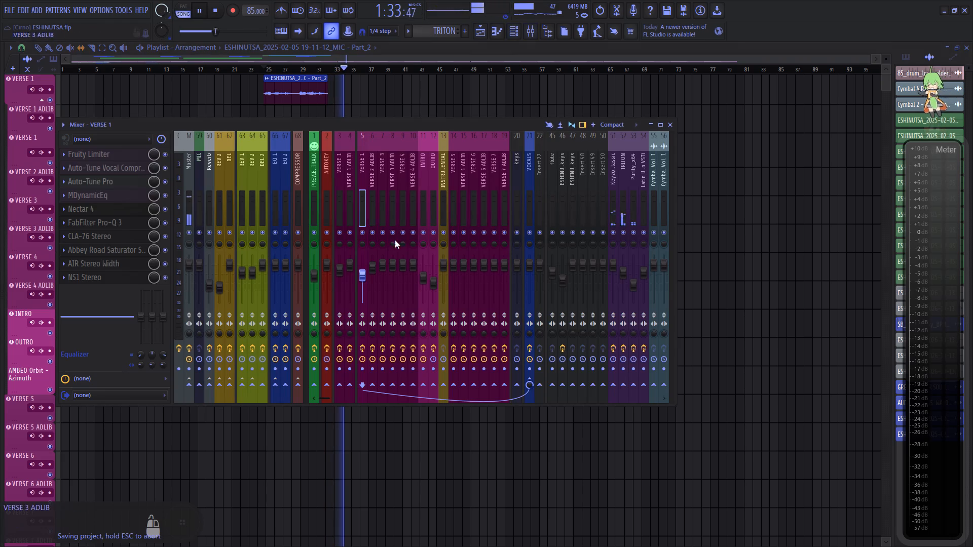
pyautogui.scroll(-5, 444, 192)
pyautogui.click(458, 209)
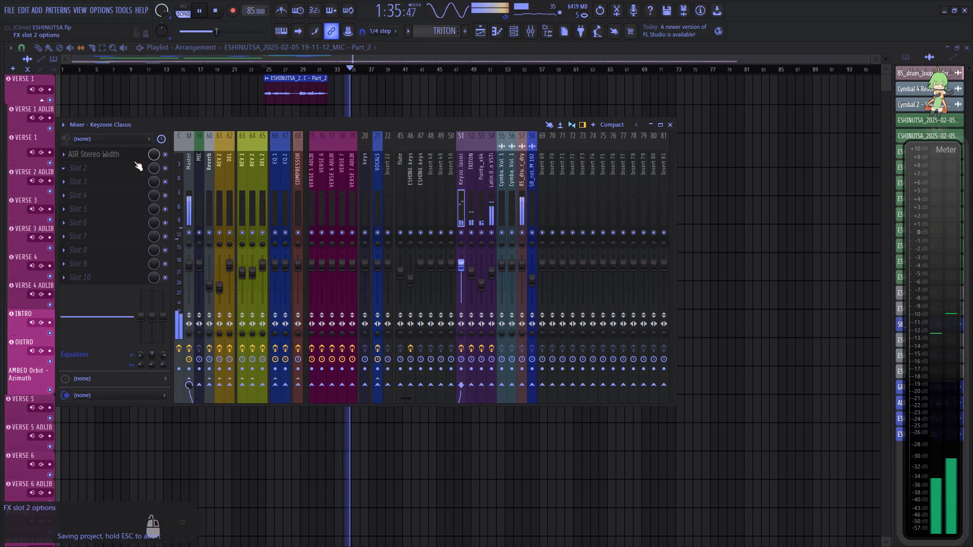
pyautogui.click(167, 152)
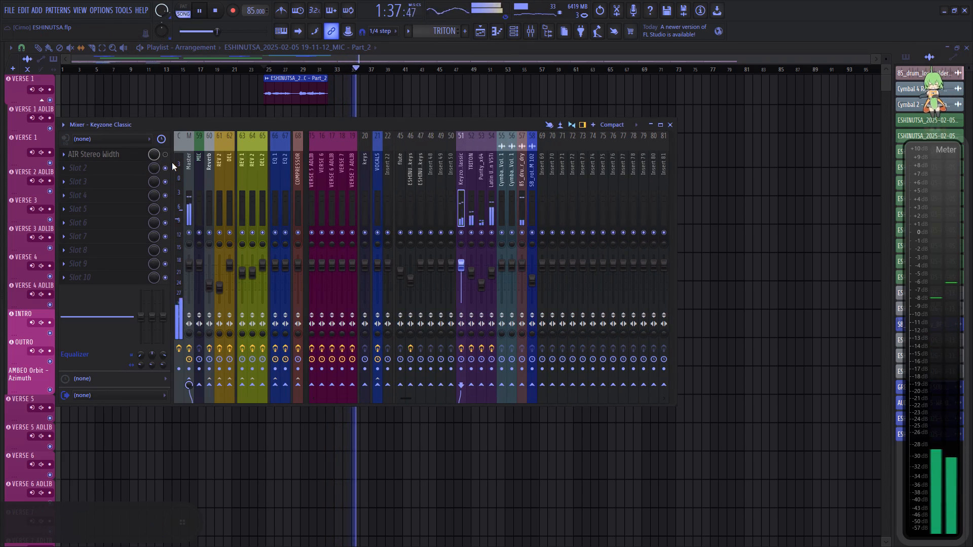
pyautogui.click(105, 152)
pyautogui.click(222, 99)
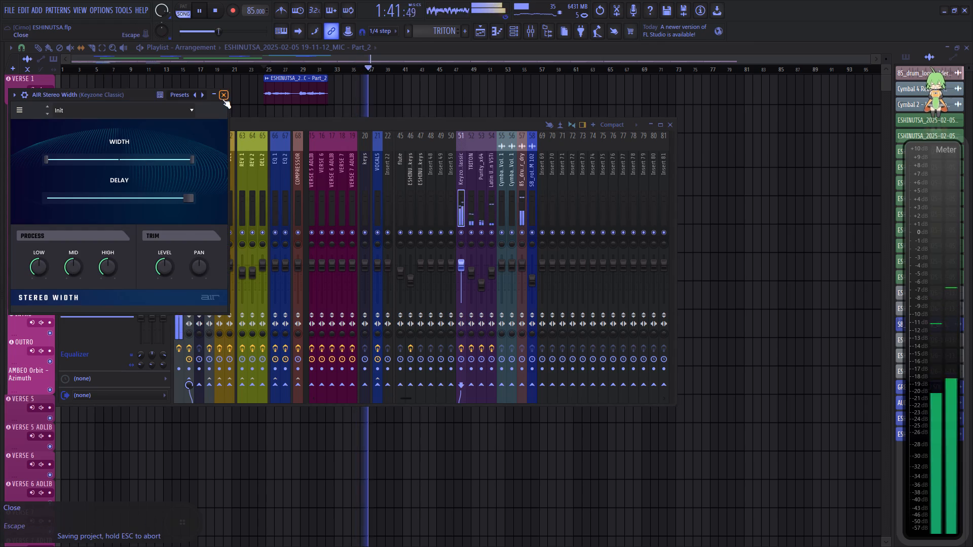
pyautogui.click(166, 155)
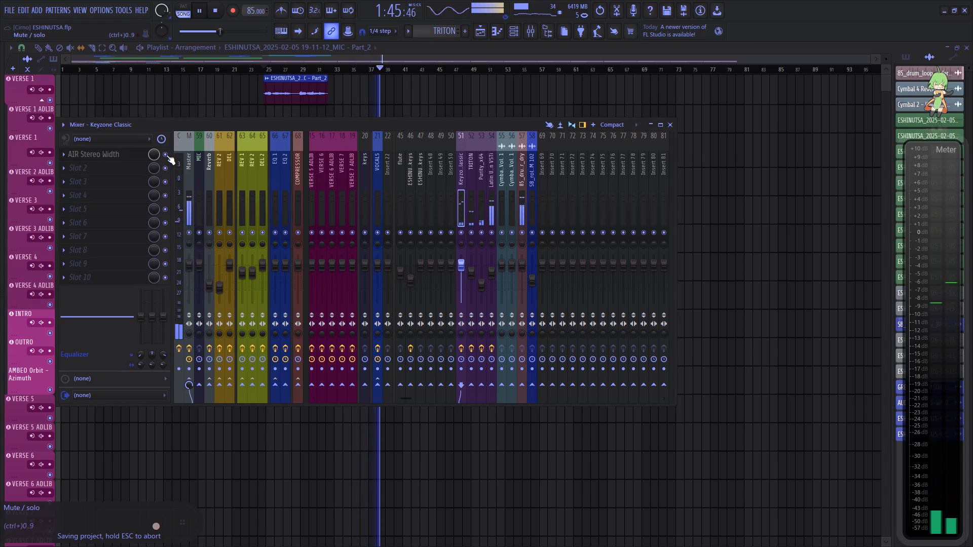
pyautogui.hotkey('ctrl', 's')
pyautogui.click(166, 155)
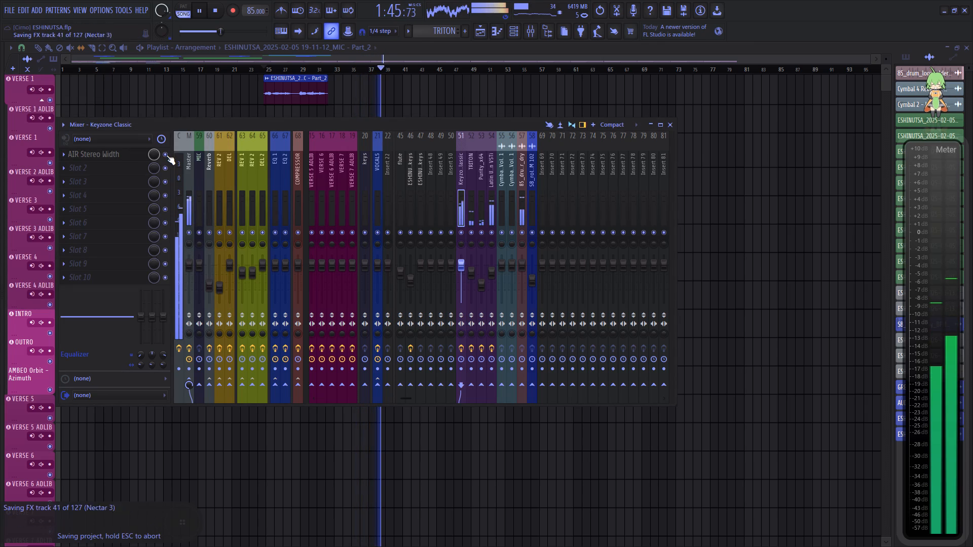
pyautogui.click(166, 155)
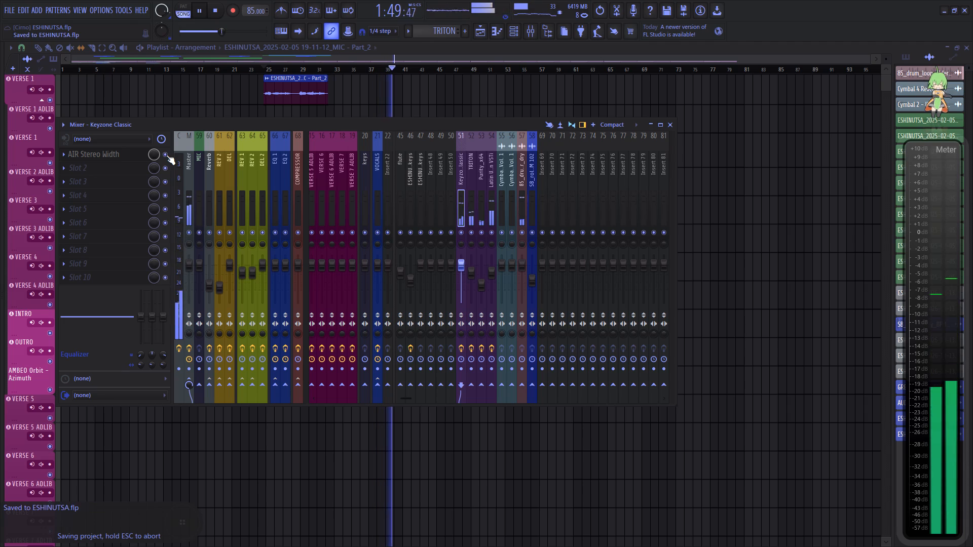
# Save the project with AIR Stereo Width enabled on the Keyzone Classic track.
pyautogui.hotkey('ctrl', 's')
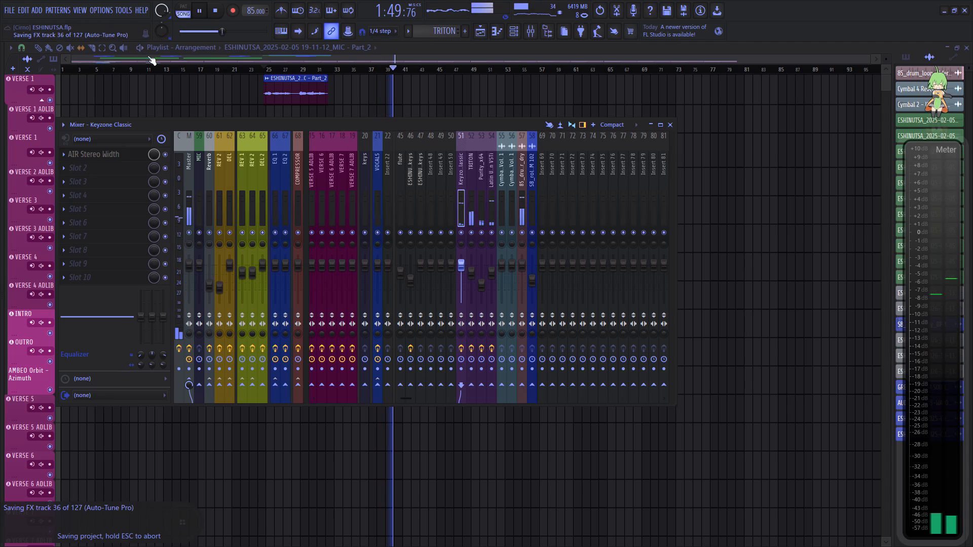
# Turn down the main volume.
pyautogui.scroll(-18, 163, 12)
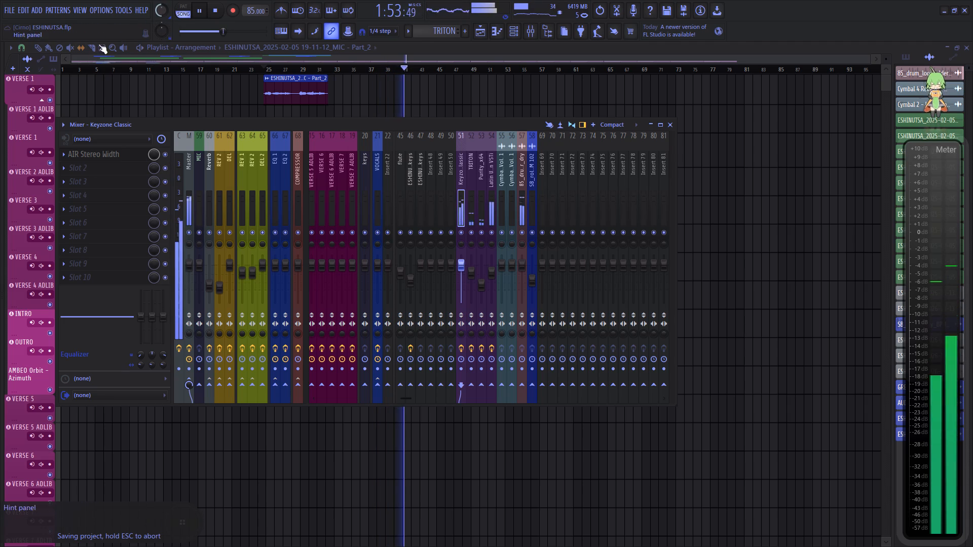
# Play the song from the beginning and examine the drum, instrument, cymbal and keys tracks in the playlist.
pyautogui.click(47, 50)
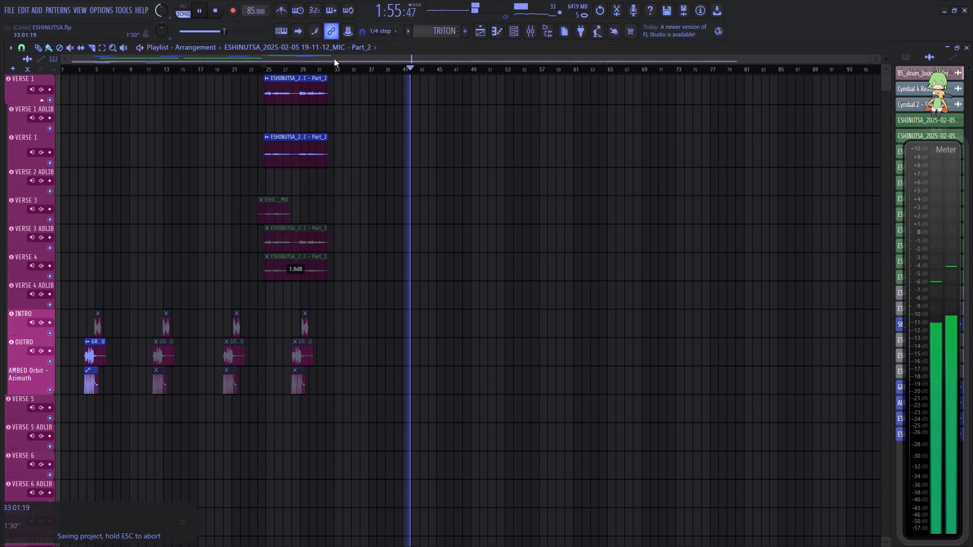
pyautogui.moveTo(334, 59); pyautogui.dragTo(186, 61)
pyautogui.moveTo(165, 67); pyautogui.dragTo(37, 89)
pyautogui.scroll(-5, 96, 142)
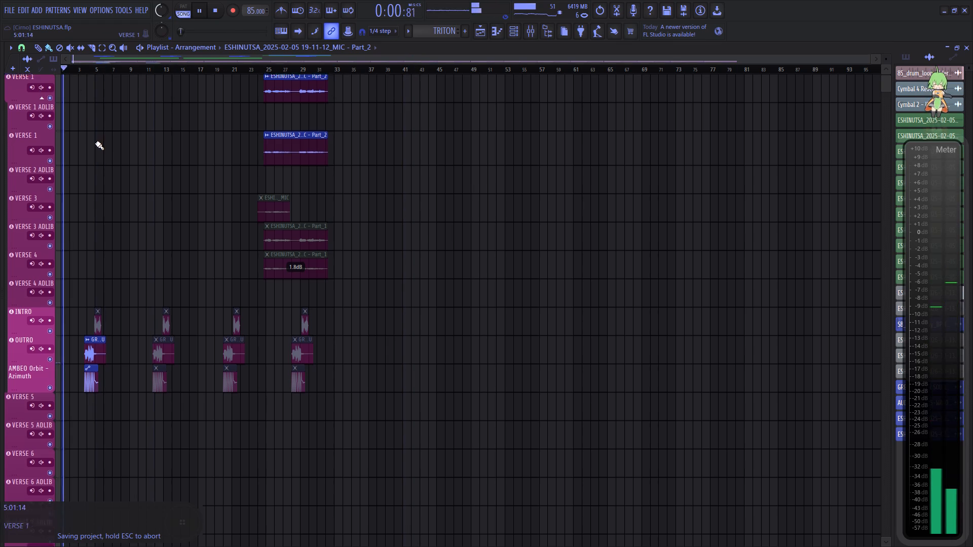
pyautogui.scroll(-10, 95, 143)
pyautogui.scroll(-20, 94, 147)
pyautogui.scroll(-6, 94, 147)
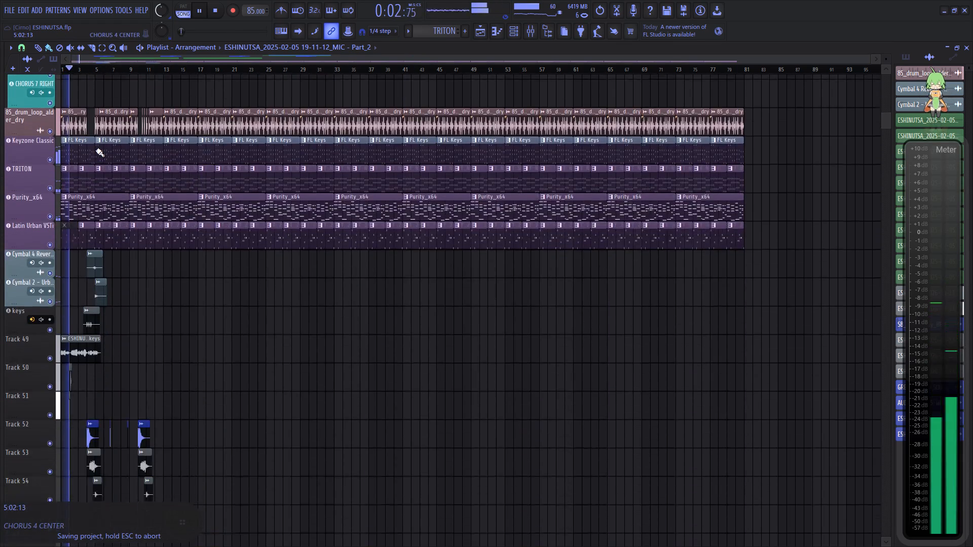
pyautogui.scroll(10, 70, 64)
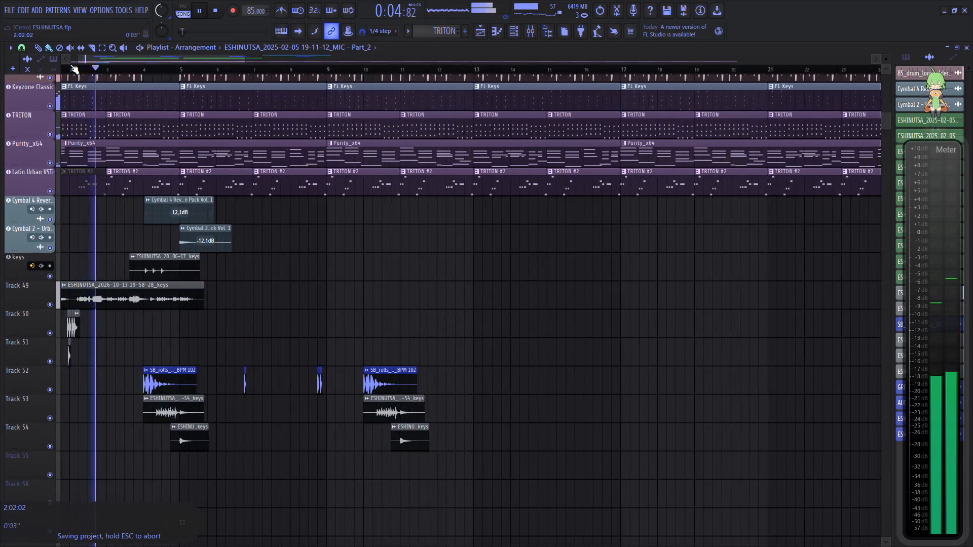
pyautogui.scroll(4, 68, 79)
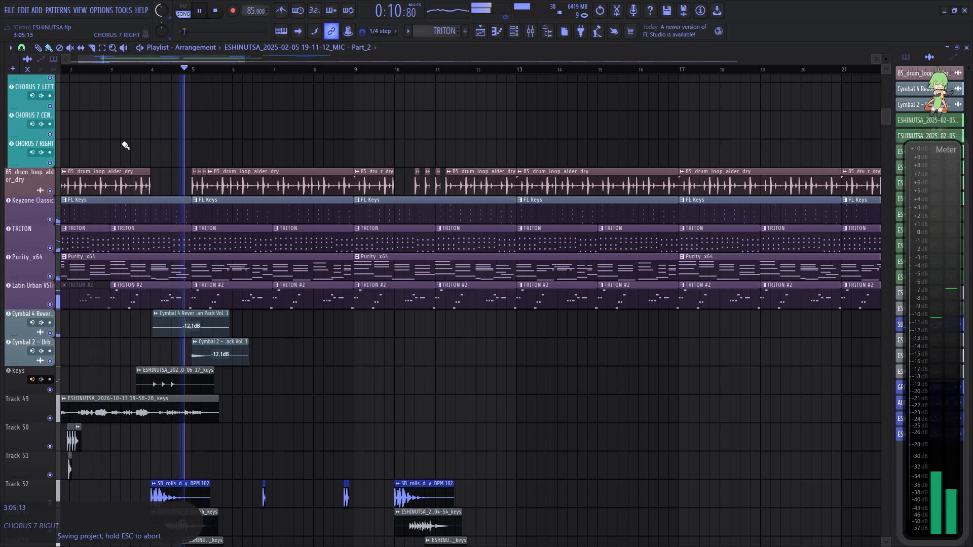
pyautogui.scroll(-4, 183, 124)
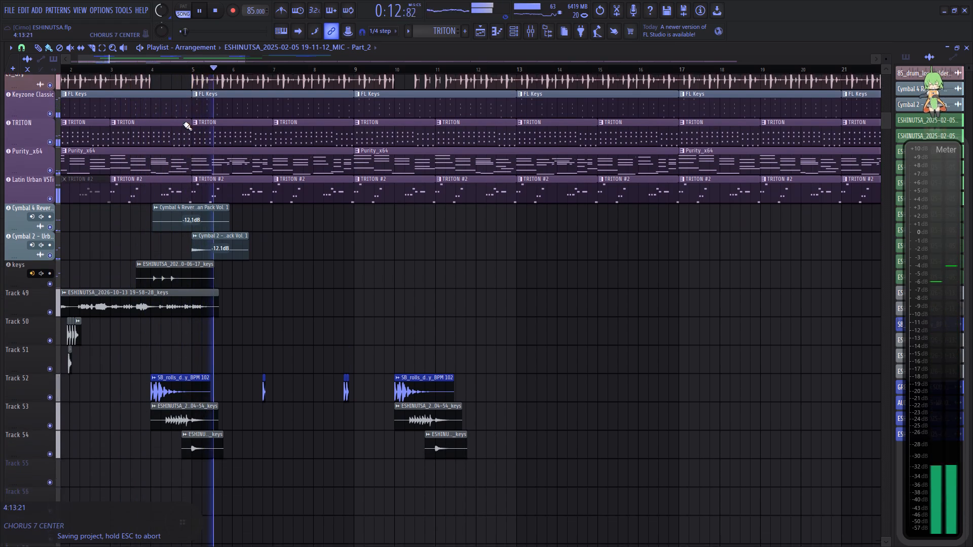
pyautogui.scroll(-3, 183, 124)
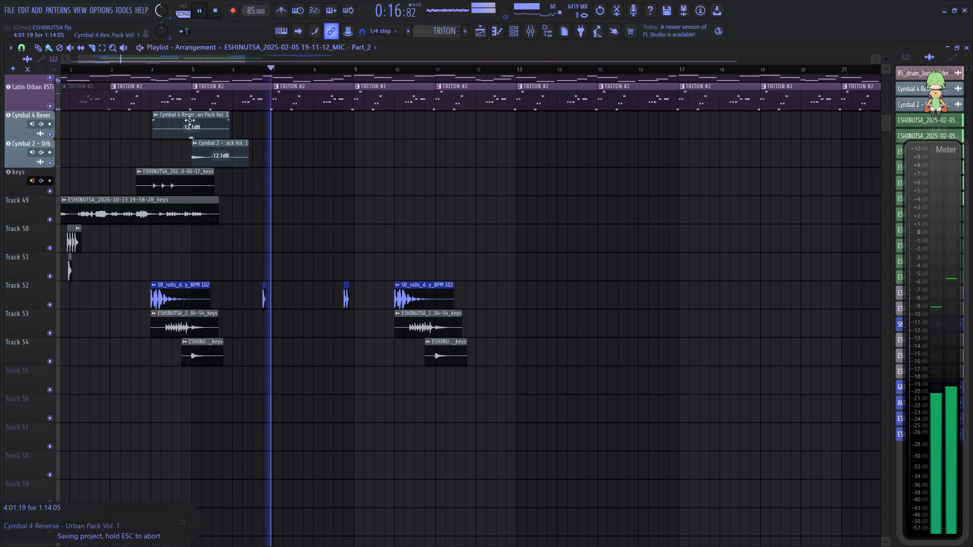
# Check the SB_rolls_delay_BPM 102 track on insert 58 in the mixer during playback.
pyautogui.click(532, 34)
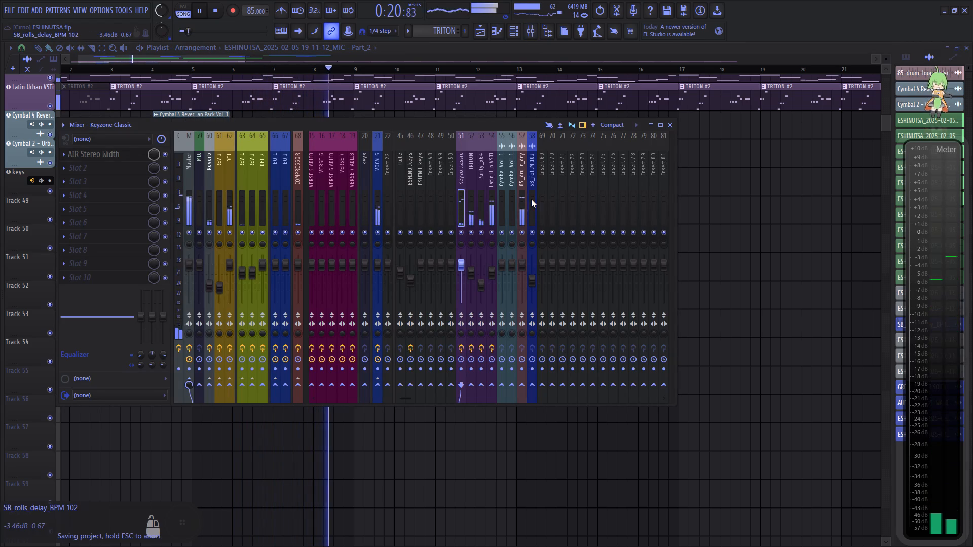
pyautogui.click(531, 199)
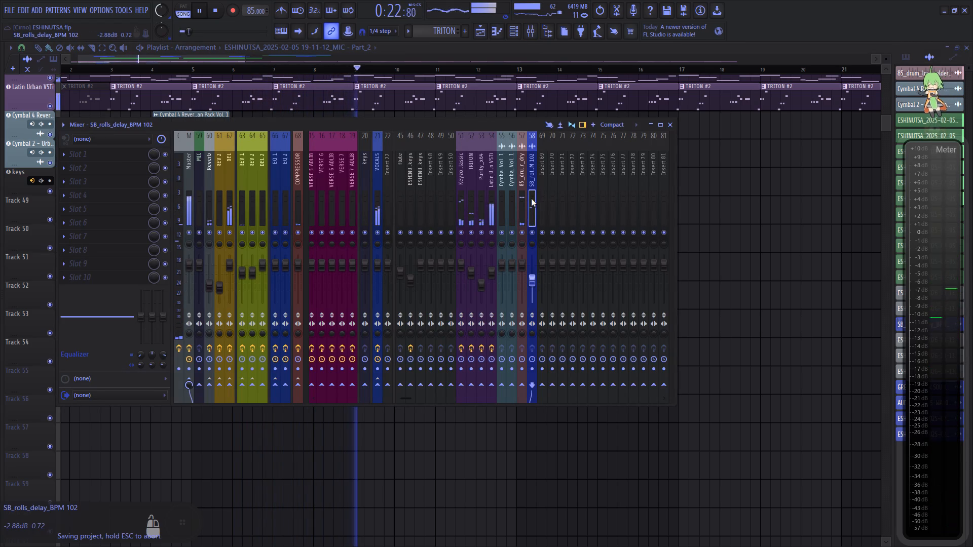
pyautogui.click(537, 55)
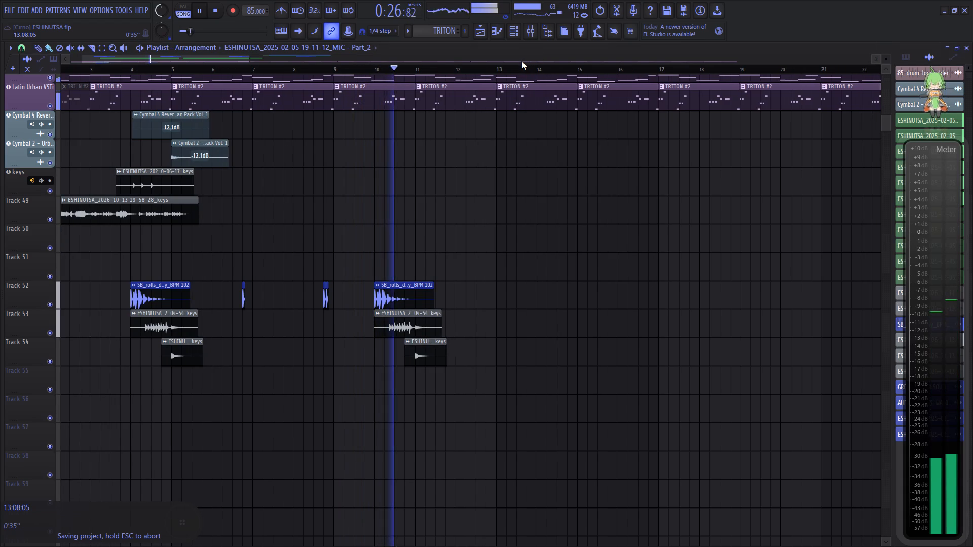
pyautogui.click(531, 38)
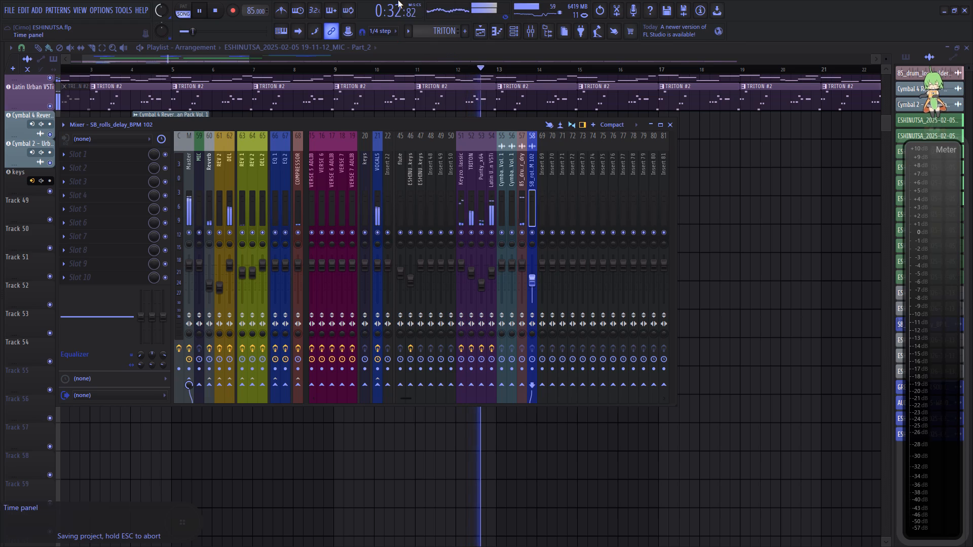
# Stop playback and restart the song from the beginning.
pyautogui.scroll(-8, 410, 64)
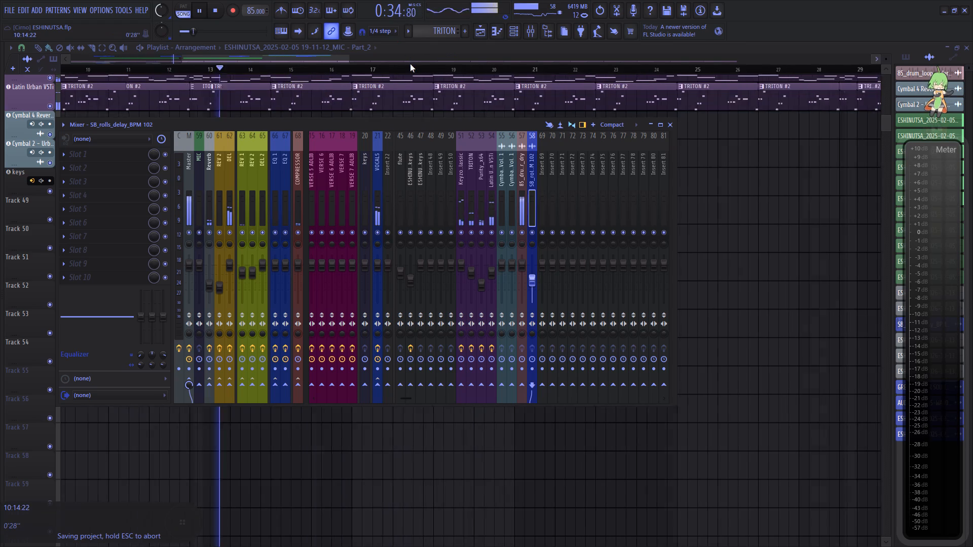
pyautogui.scroll(-9, 409, 65)
pyautogui.scroll(-5, 165, 7)
pyautogui.scroll(2, 165, 7)
pyautogui.press('space')
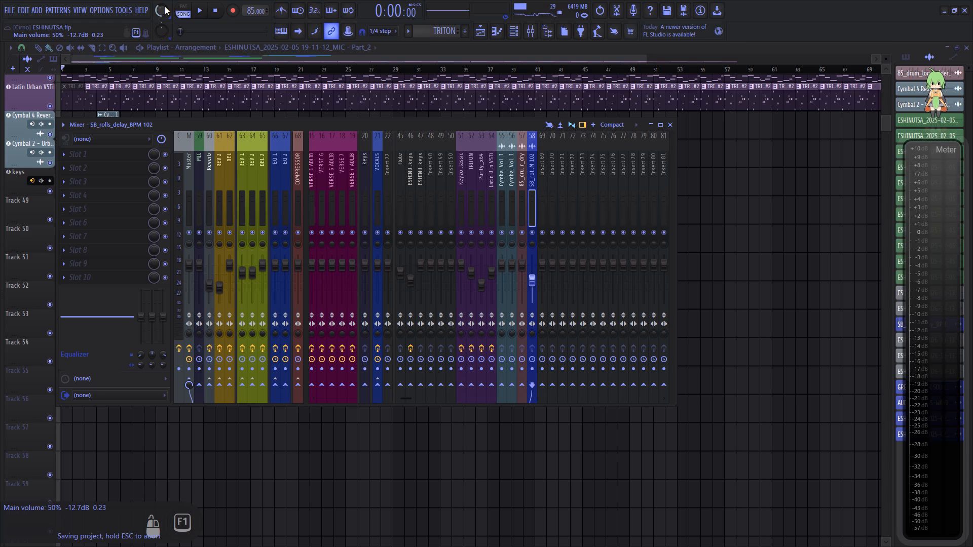
pyautogui.click(200, 8)
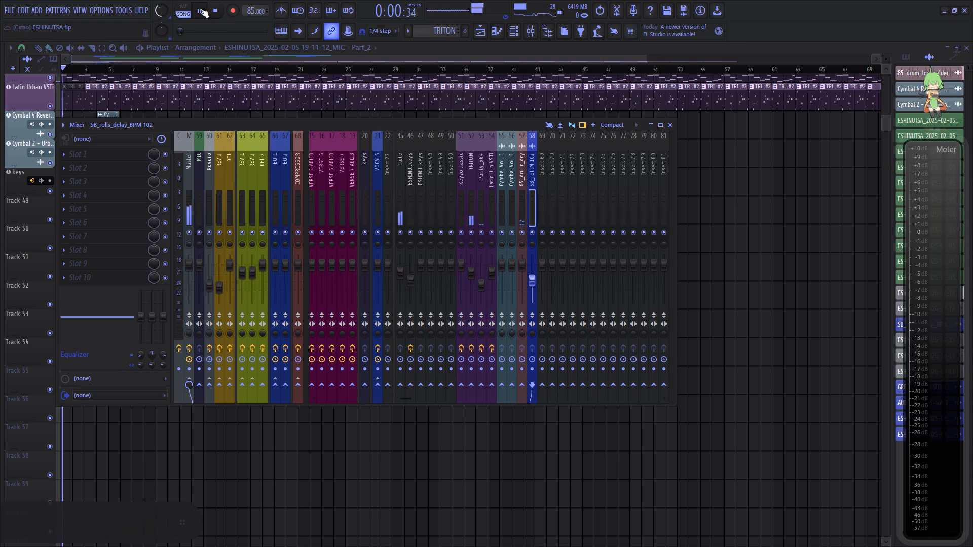
# Stop playback and save the project.
pyautogui.scroll(1, 158, 6)
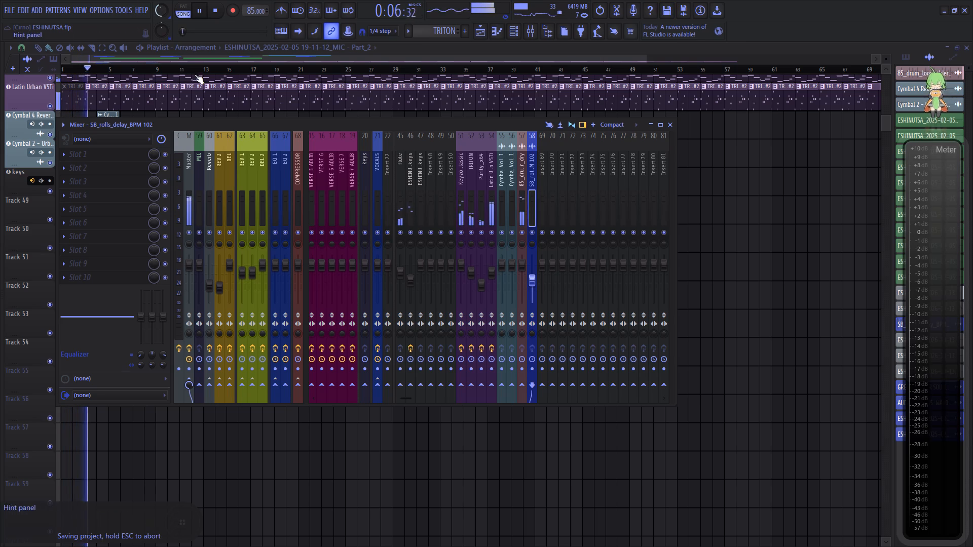
pyautogui.click(234, 61)
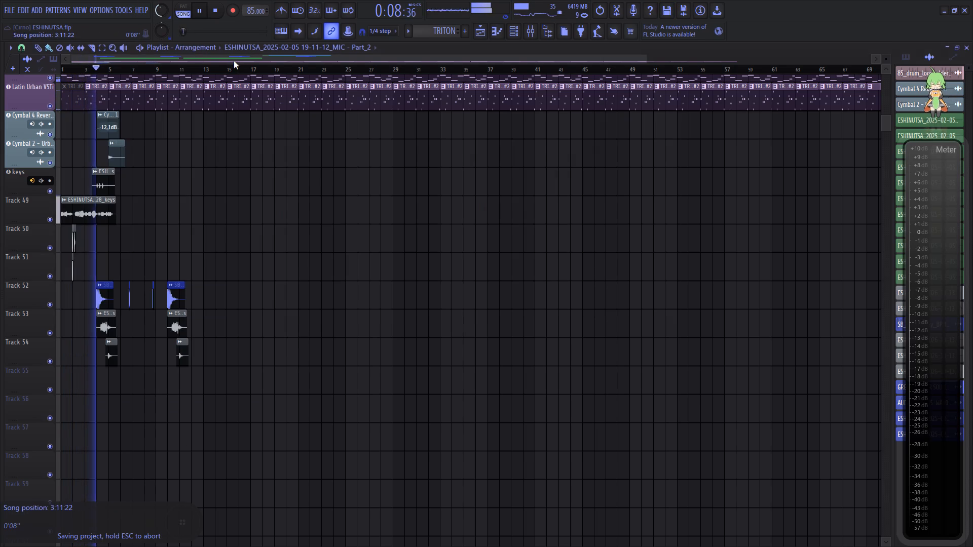
pyautogui.press('space')
pyautogui.hotkey('ctrl', 's')
# Go up to the verse and AMBEO Orbit - Azimuth tracks in the playlist and save the project again.
pyautogui.scroll(6, 189, 151)
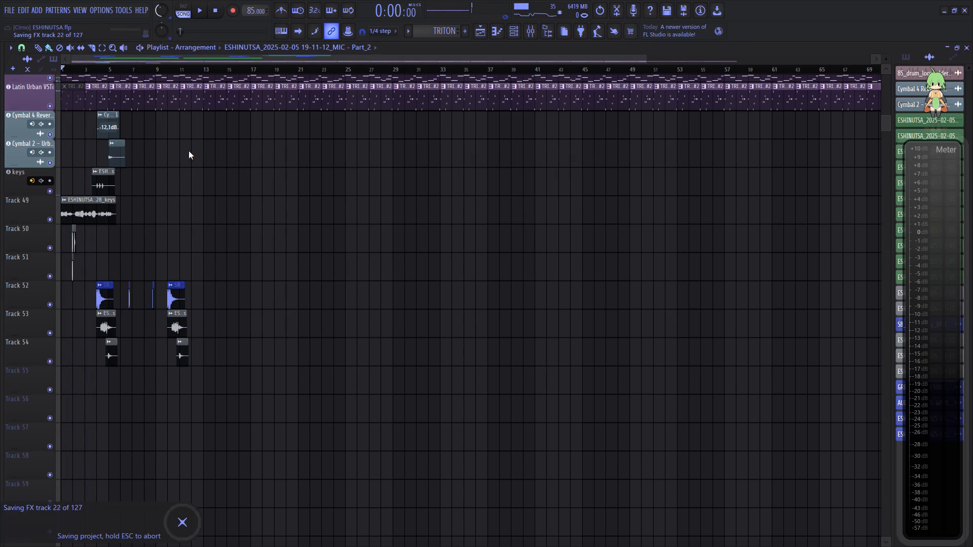
pyautogui.scroll(16, 189, 151)
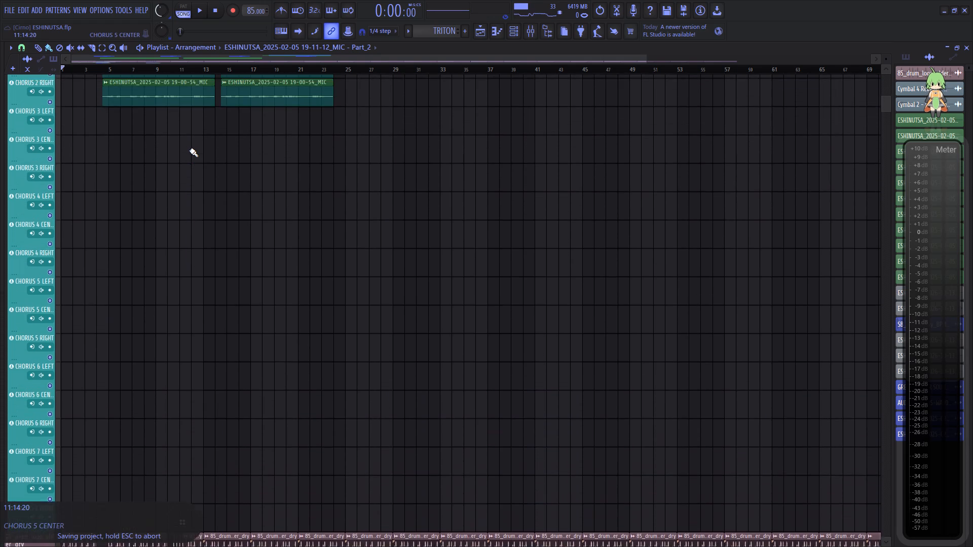
pyautogui.scroll(12, 190, 150)
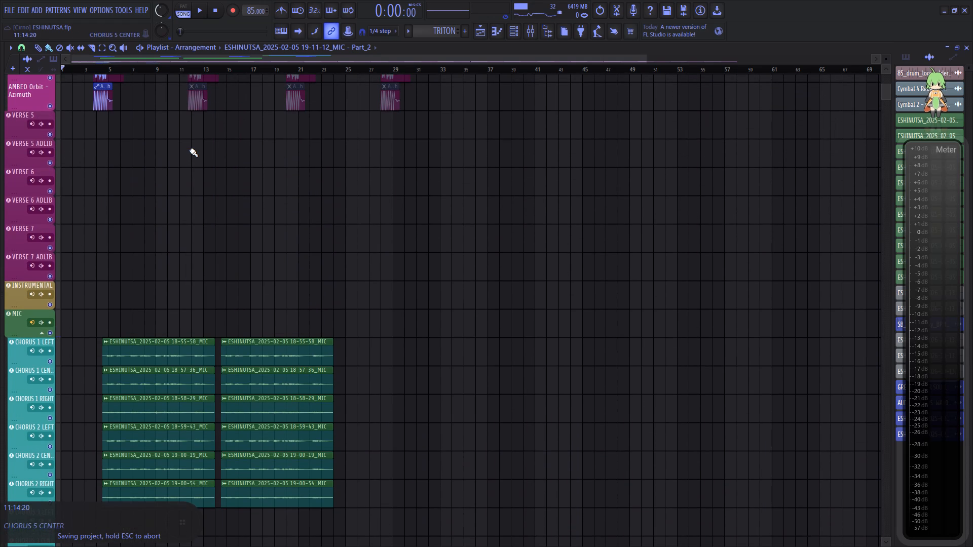
pyautogui.hotkey('ctrl', 's')
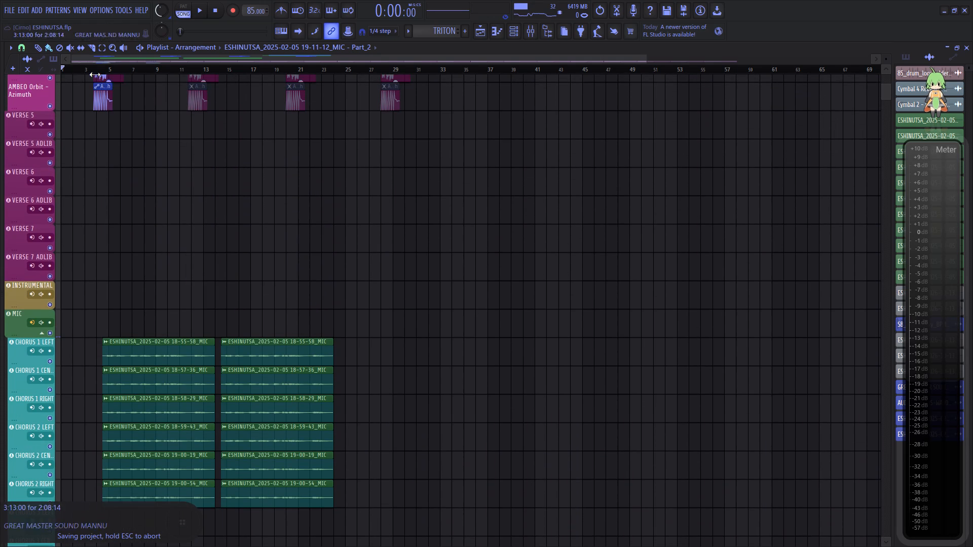
# Set the main volume to 38% and briefly play the song from the start of the GREAT MASTER SOUND MANNU clip.
pyautogui.click(94, 73)
pyautogui.scroll(-5, 159, 10)
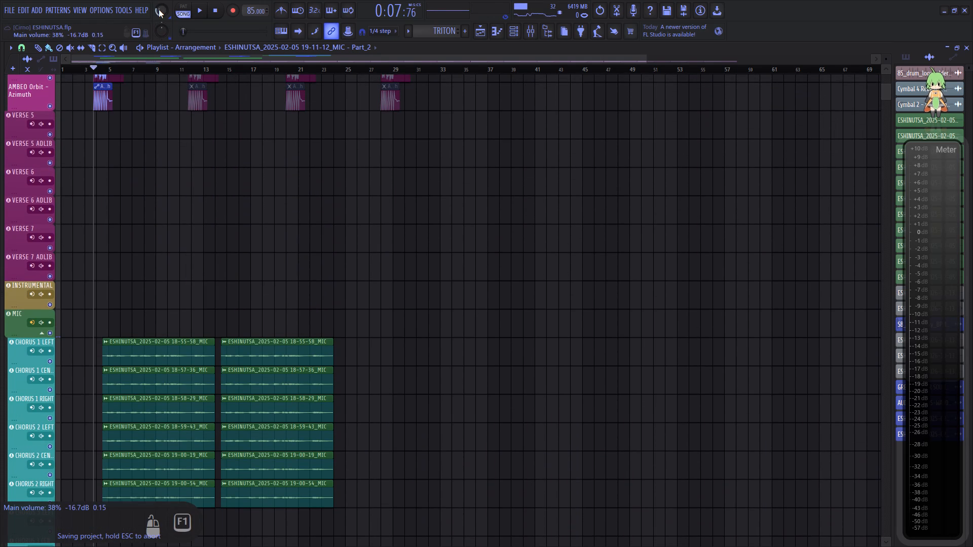
pyautogui.press('space')
pyautogui.press('space')
# Set the playlist snap to Beat for working on the OUTRO clip and its AMBEO Orbit - Azimuth automation.
pyautogui.scroll(7, 95, 73)
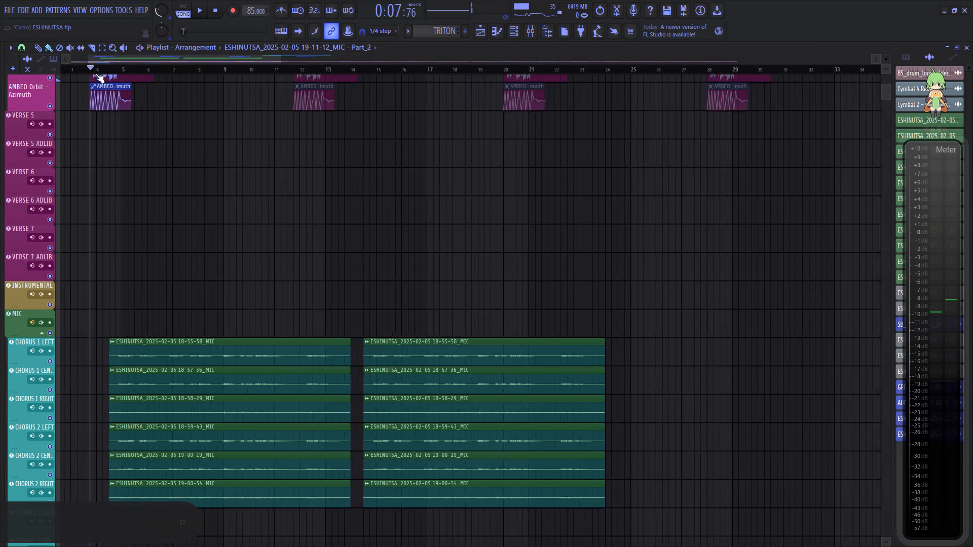
pyautogui.scroll(10, 95, 73)
pyautogui.moveTo(115, 61); pyautogui.dragTo(98, 64)
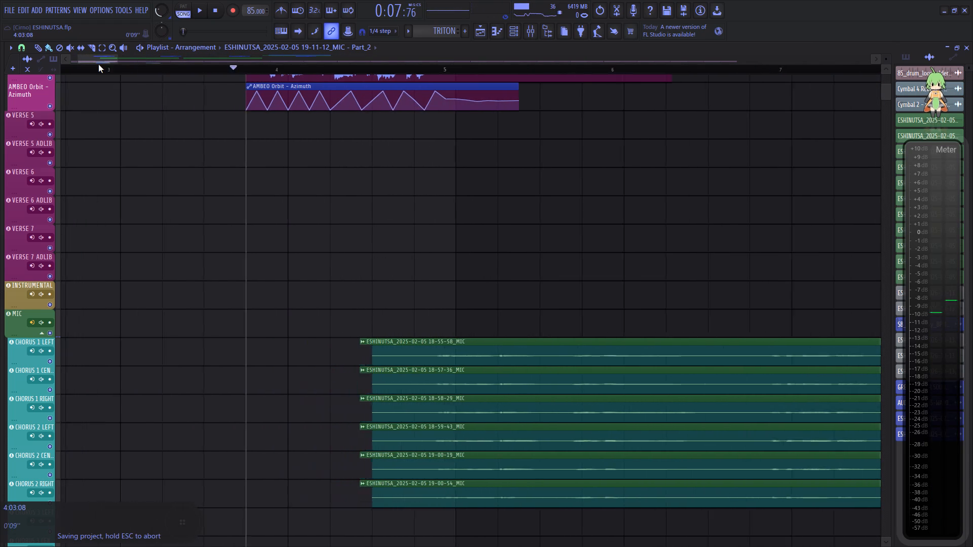
pyautogui.moveTo(98, 64); pyautogui.dragTo(110, 64)
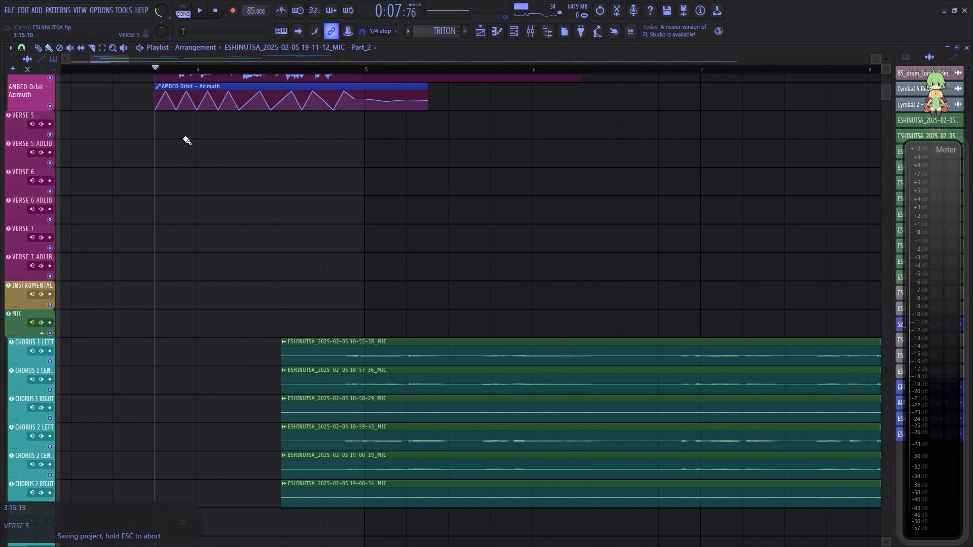
pyautogui.scroll(2, 181, 139)
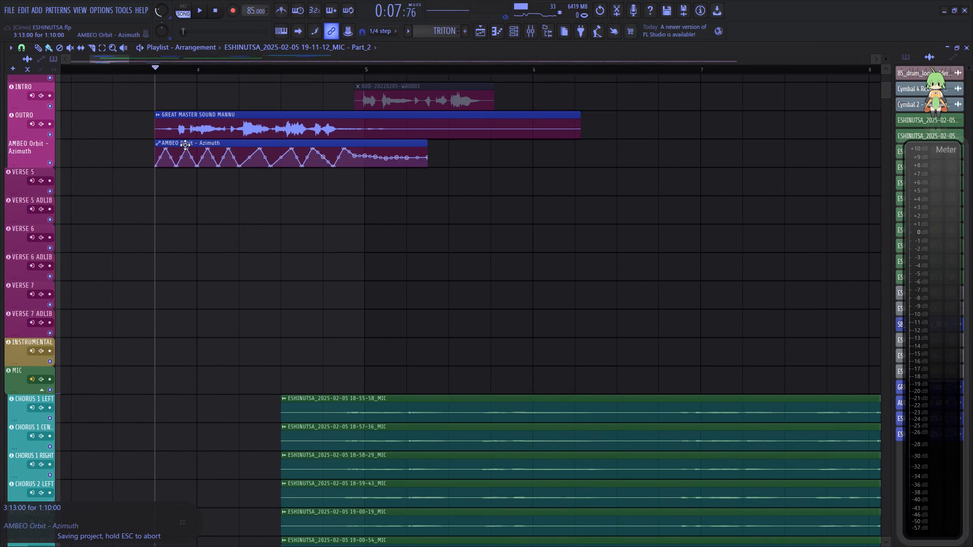
pyautogui.click(22, 47)
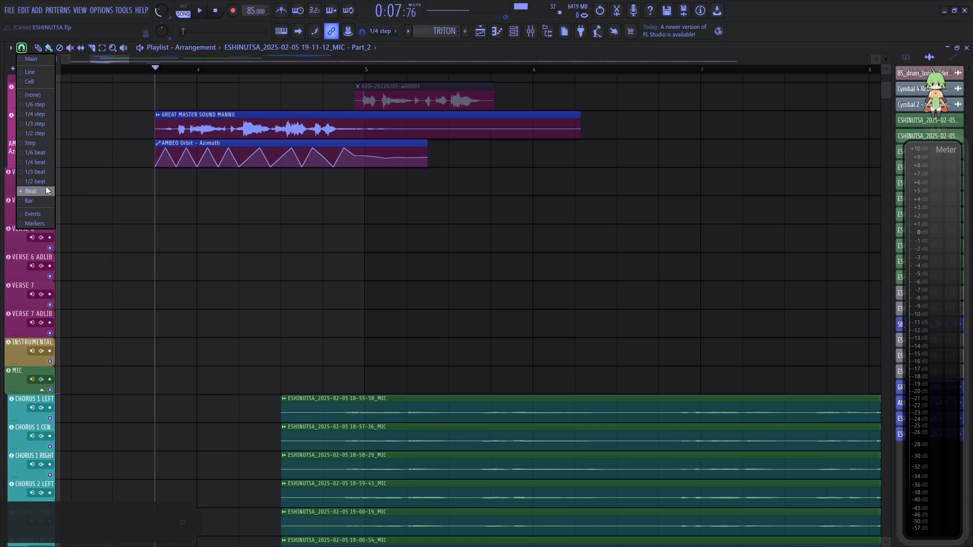
pyautogui.click(43, 189)
# Raise the AMBEO Orbit - Azimuth automation's low point at 3:15 to the top and shift the following points one step earlier.
pyautogui.scroll(5, 190, 68)
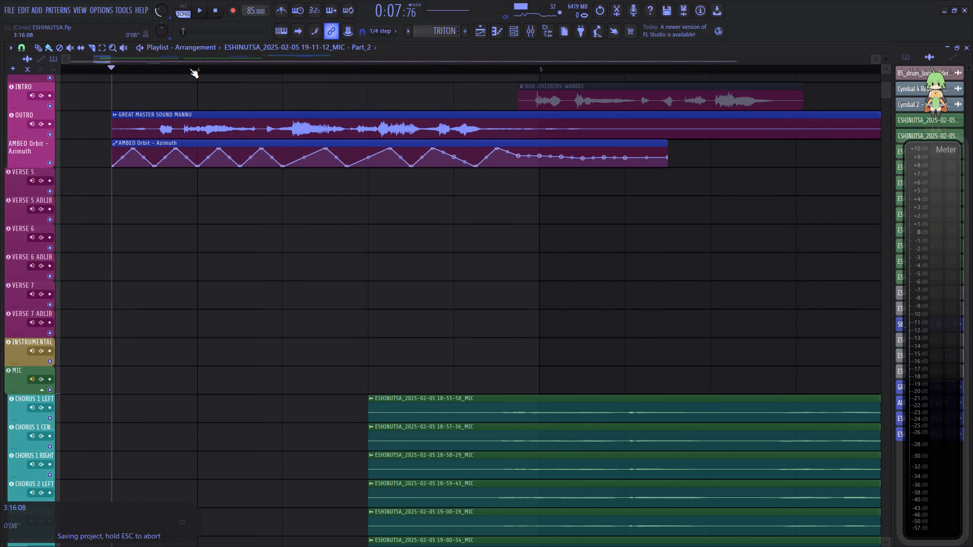
pyautogui.scroll(-2, 190, 68)
pyautogui.click(132, 69)
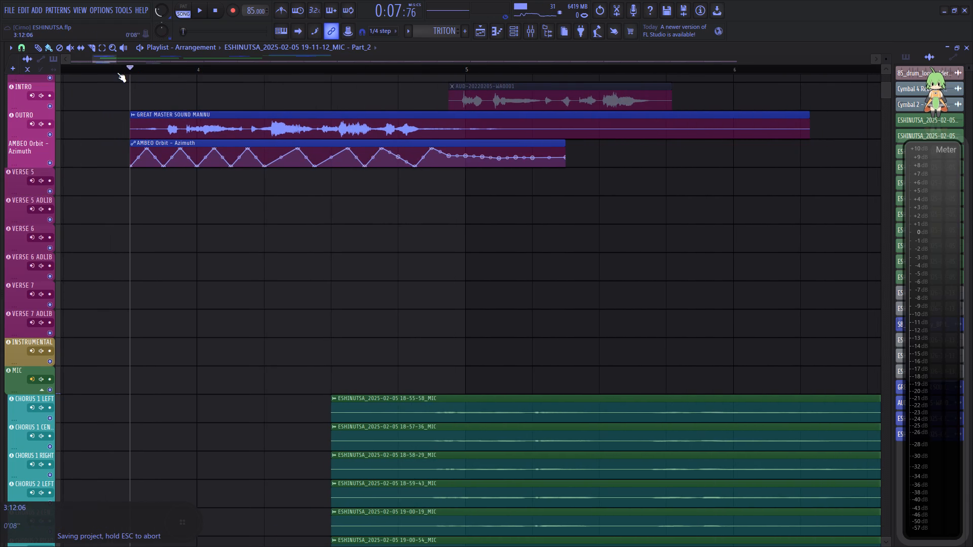
pyautogui.click(117, 72)
pyautogui.click(195, 70)
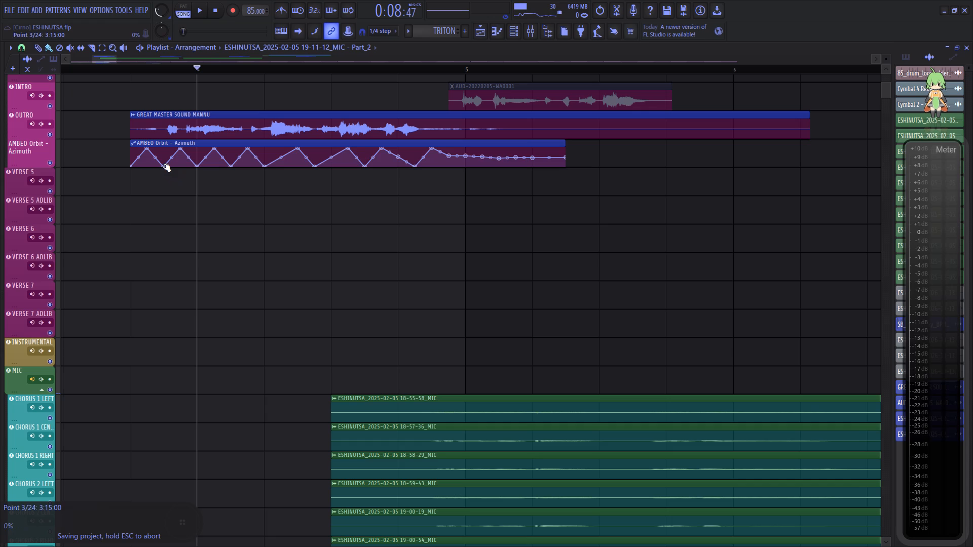
pyautogui.moveTo(164, 166); pyautogui.dragTo(163, 132)
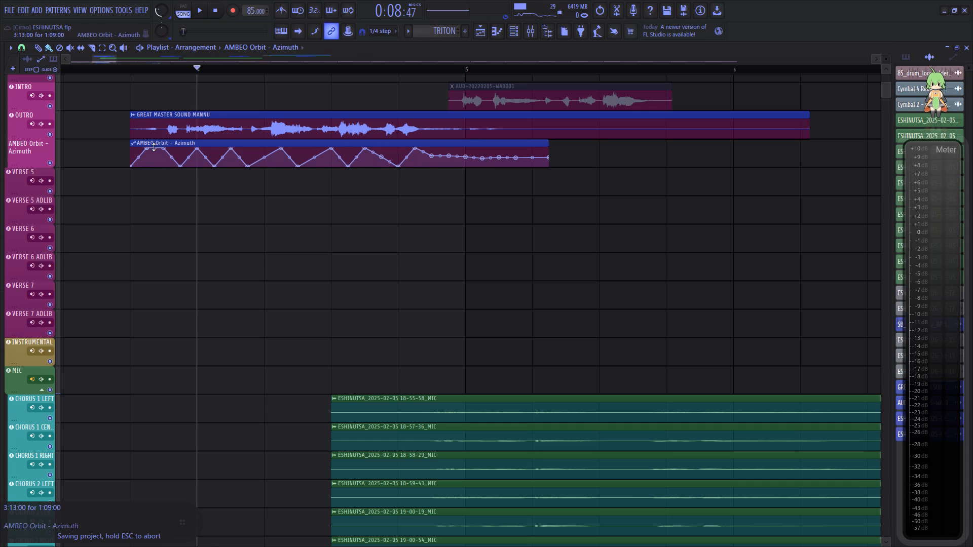
pyautogui.moveTo(149, 148); pyautogui.dragTo(157, 145)
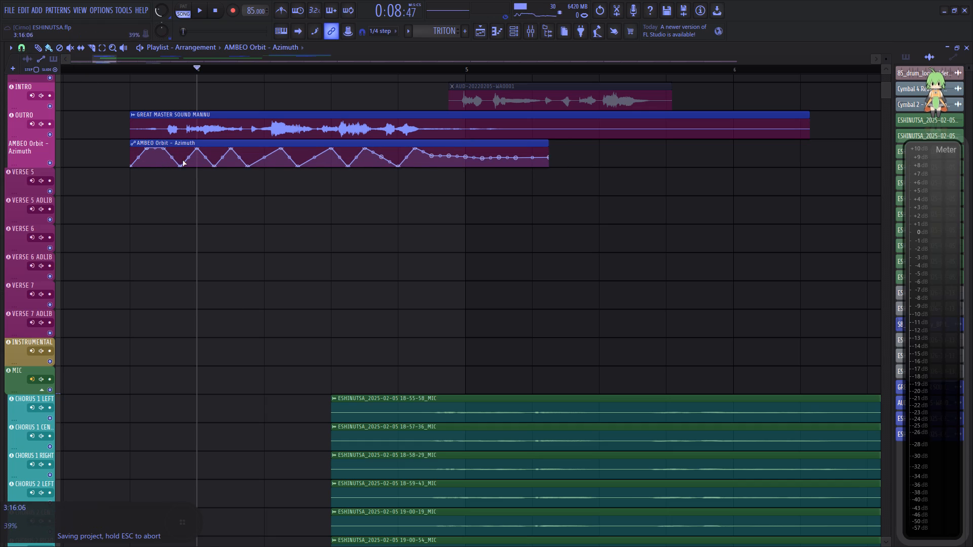
pyautogui.moveTo(177, 165); pyautogui.dragTo(218, 166)
pyautogui.moveTo(176, 164); pyautogui.dragTo(190, 164)
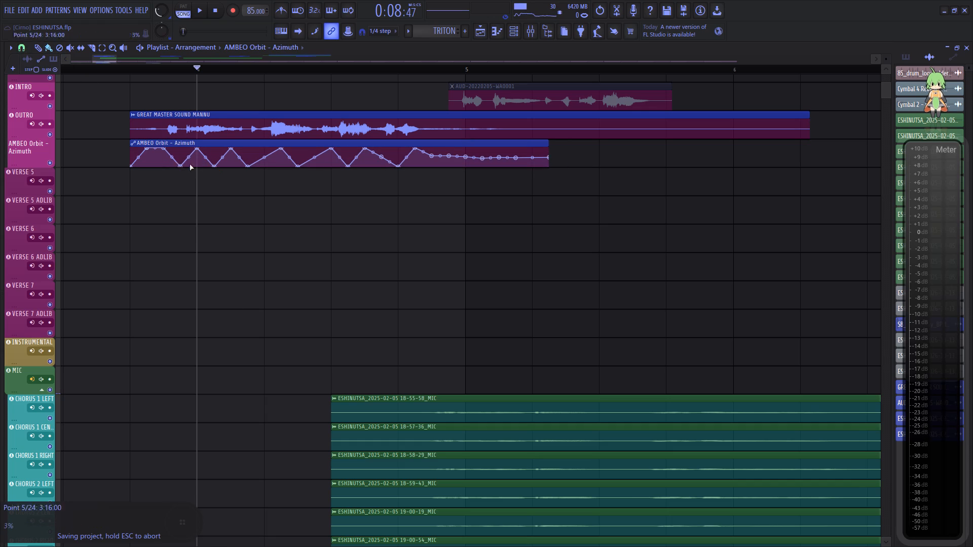
pyautogui.moveTo(190, 164); pyautogui.dragTo(192, 164)
# Return the playhead to the start of the GREAT MASTER SOUND MANNU clip and save the project.
pyautogui.click(132, 71)
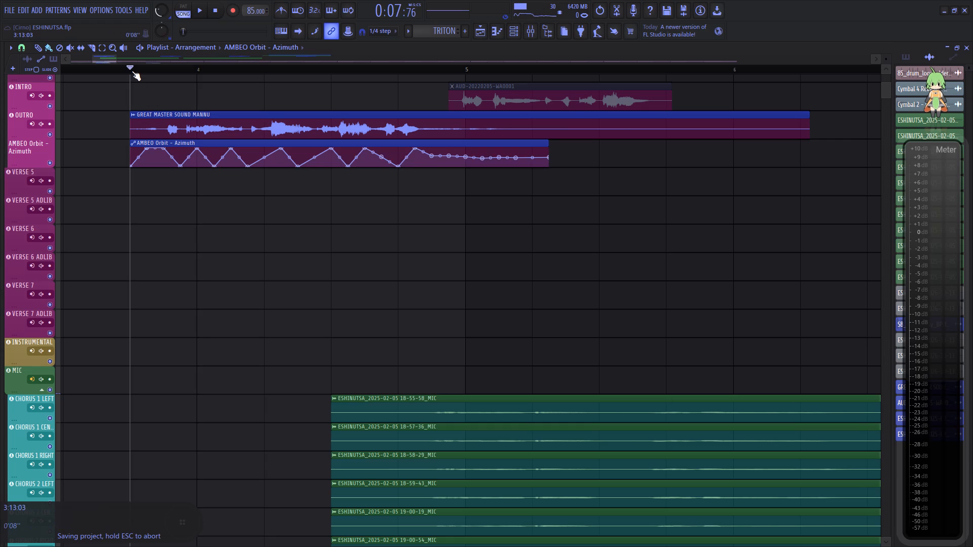
pyautogui.hotkey('ctrl', 's')
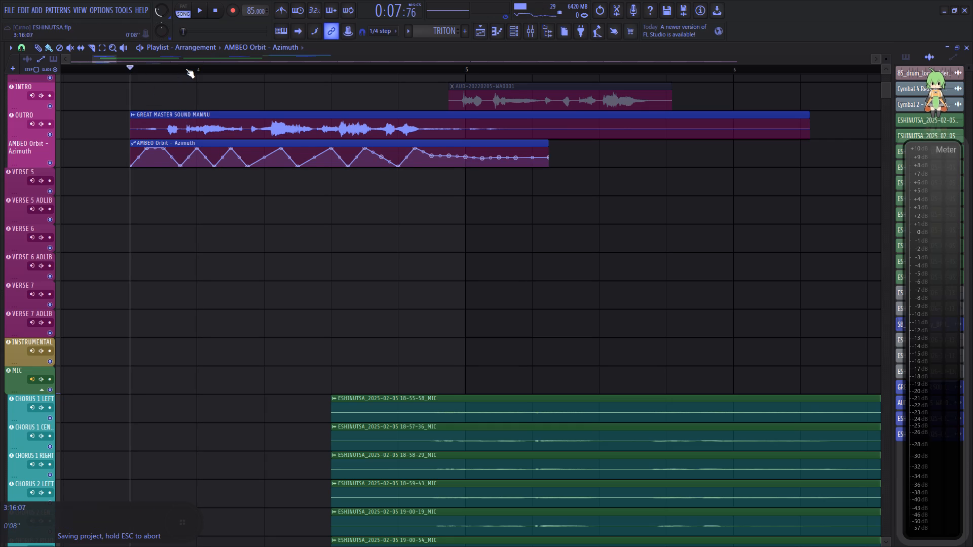
pyautogui.scroll(-5, 188, 67)
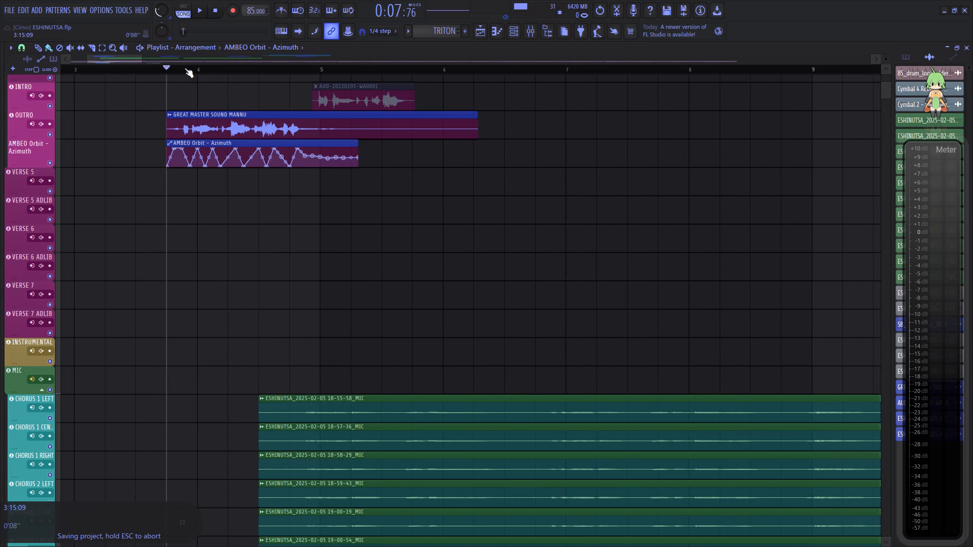
pyautogui.hotkey('ctrl', 's')
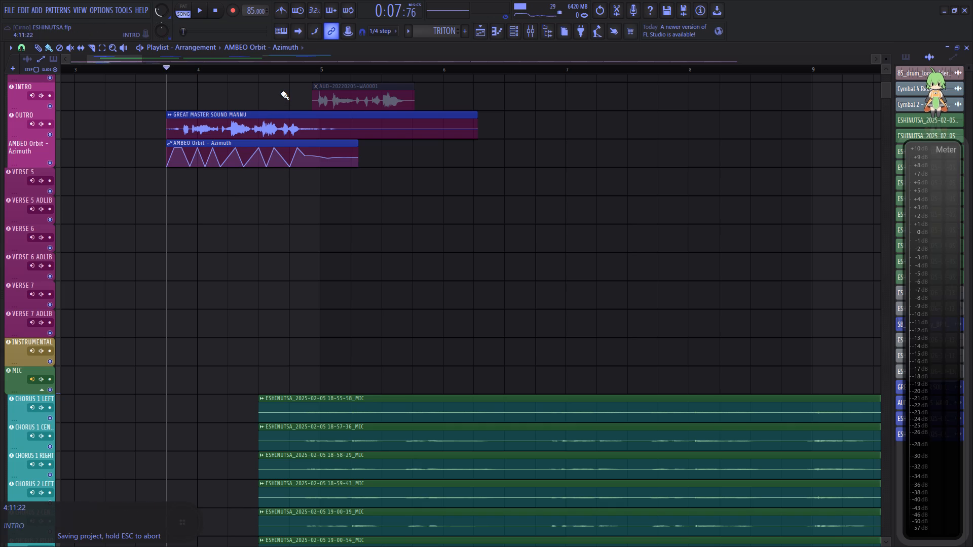
pyautogui.hotkey('ctrl', 's')
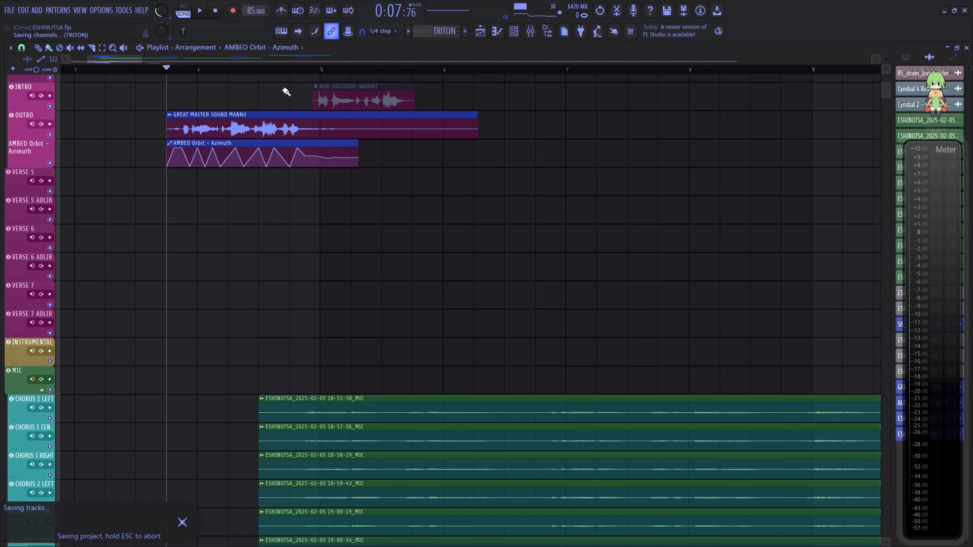
pyautogui.scroll(-3, 224, 68)
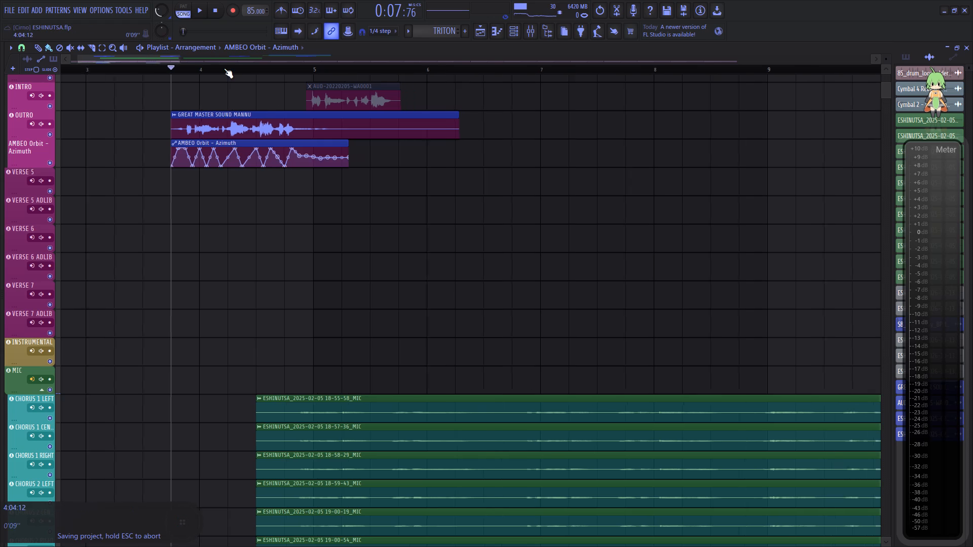
pyautogui.scroll(-6, 224, 68)
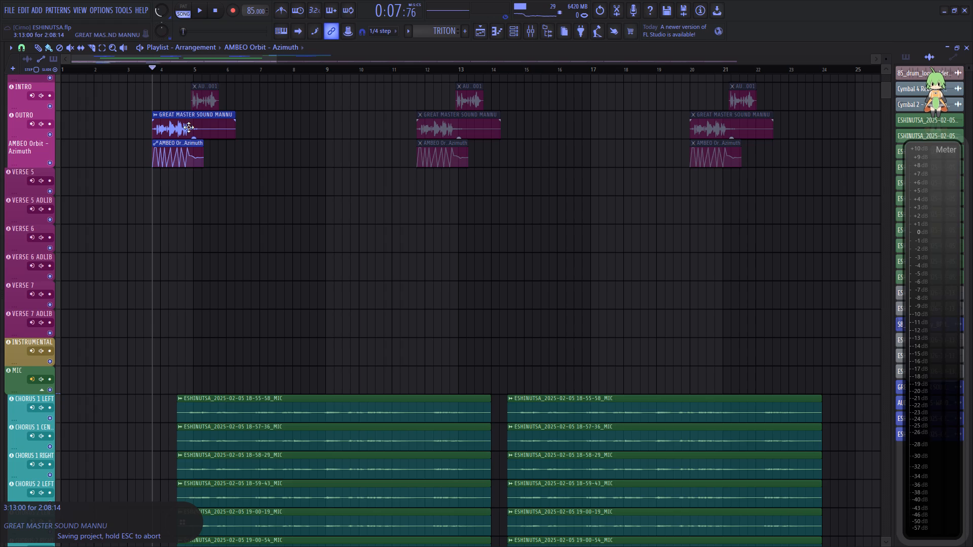
pyautogui.hotkey('ctrl', 's')
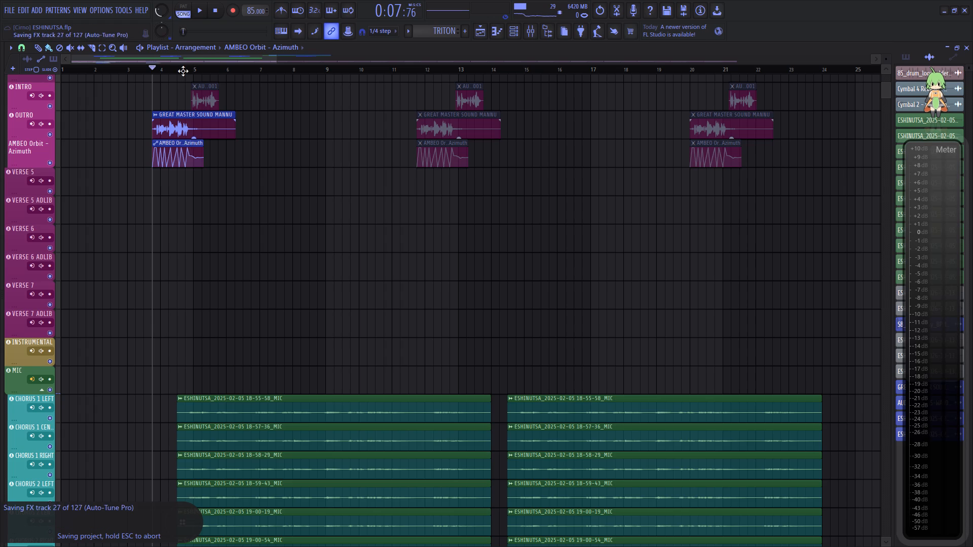
# Examine the INTRO and OUTRO clips, the Azimuth automation and the chorus vocal tracks across the arrangement.
pyautogui.scroll(-6, 167, 70)
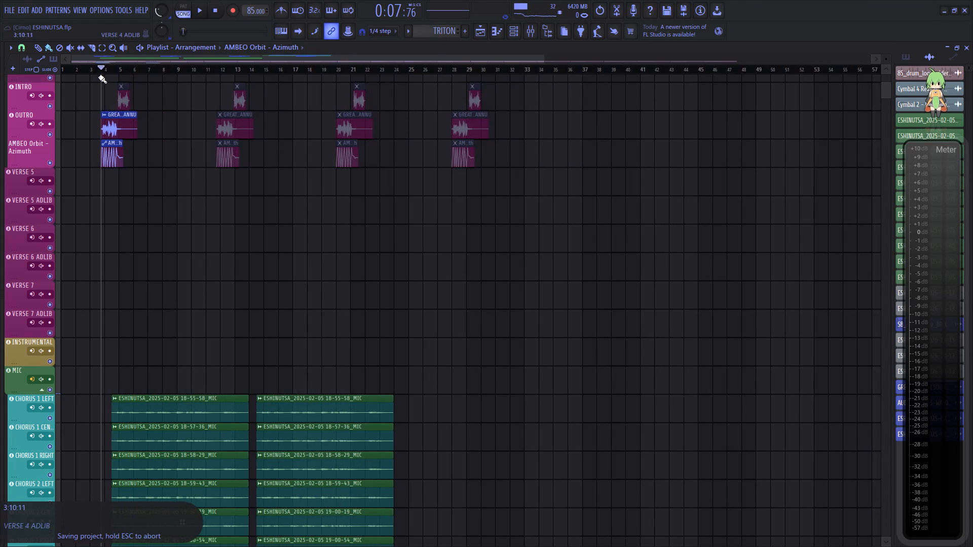
pyautogui.scroll(13, 104, 71)
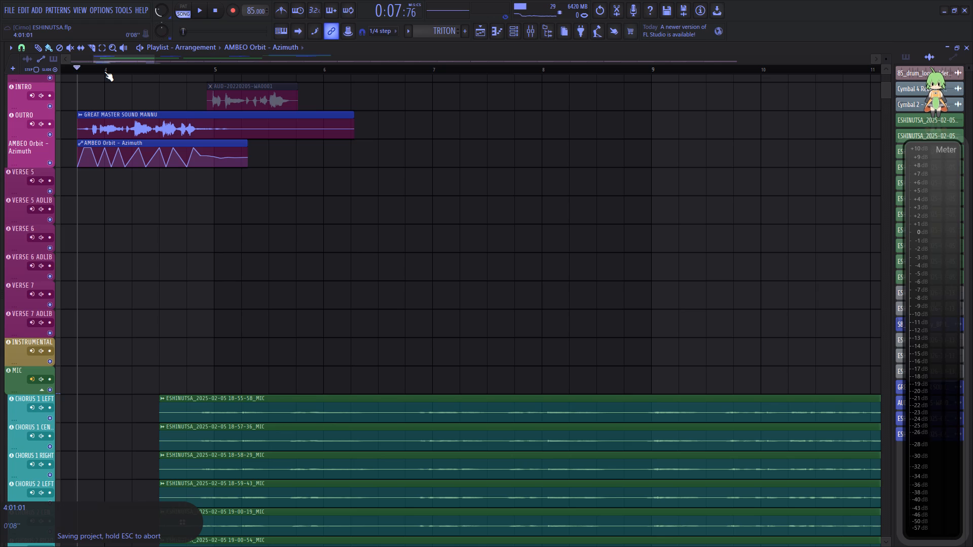
pyautogui.scroll(-6, 112, 70)
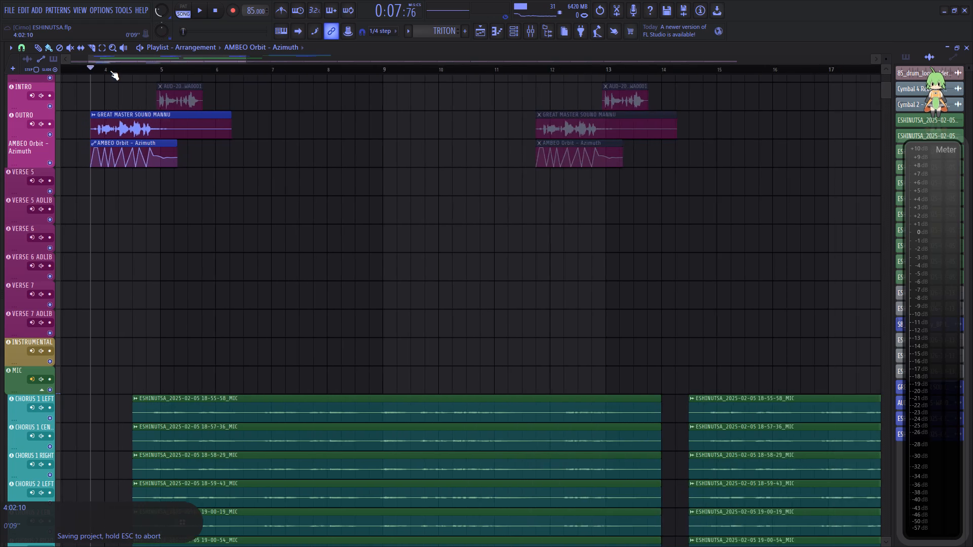
pyautogui.scroll(-3, 110, 70)
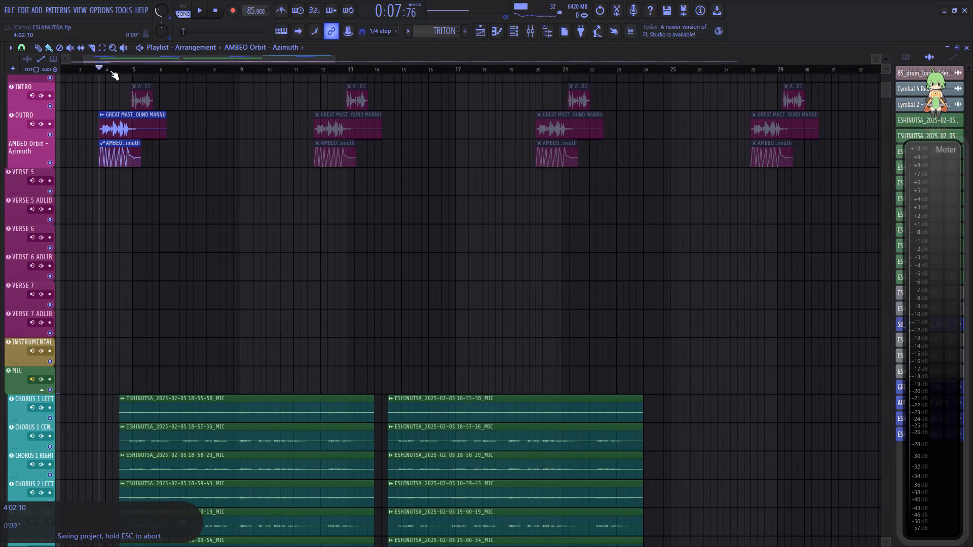
pyautogui.scroll(-13, 156, 197)
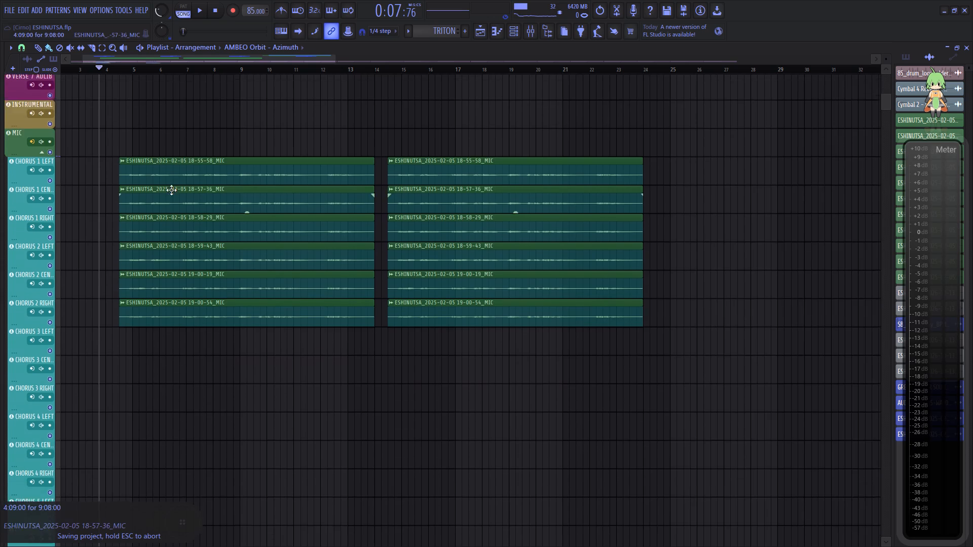
pyautogui.scroll(-3, 162, 14)
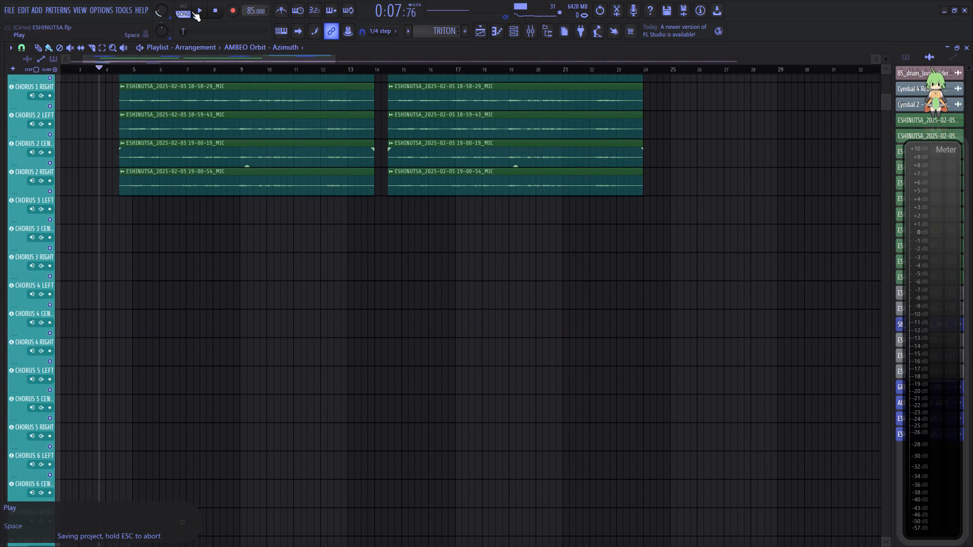
# Play the song from the OUTRO clip's start and set the main volume to 22%.
pyautogui.click(194, 10)
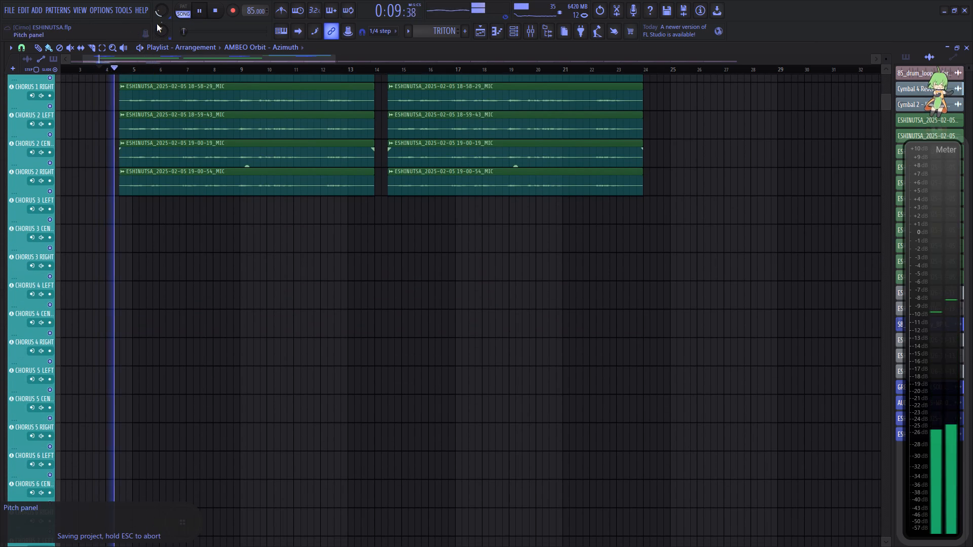
pyautogui.scroll(-4, 164, 10)
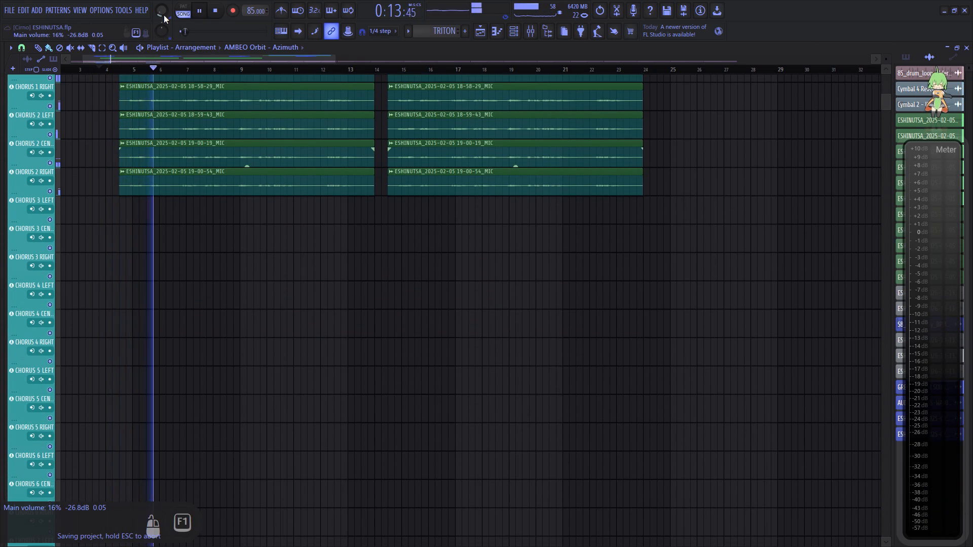
pyautogui.scroll(2, 164, 15)
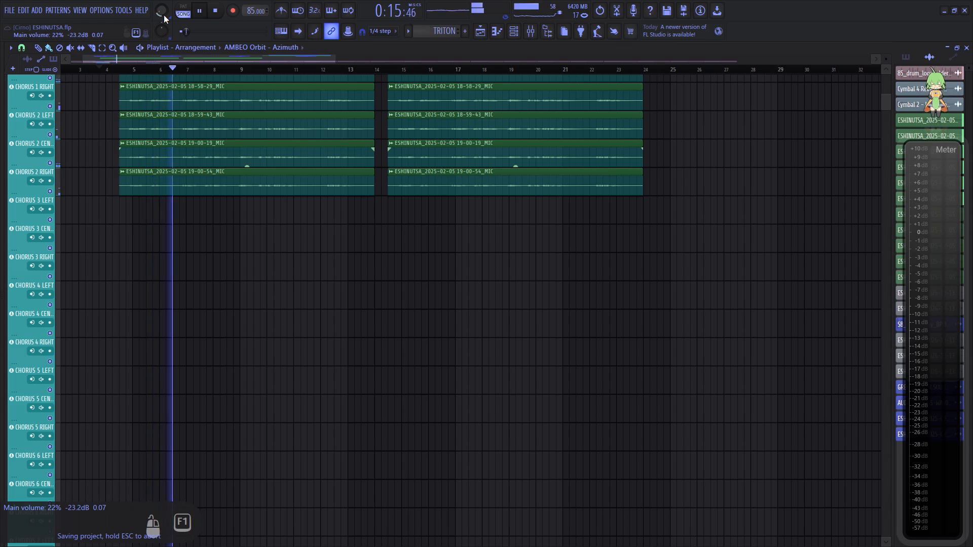
# Raise the main volume to 25% and stop the song's playback.
pyautogui.scroll(1, 164, 15)
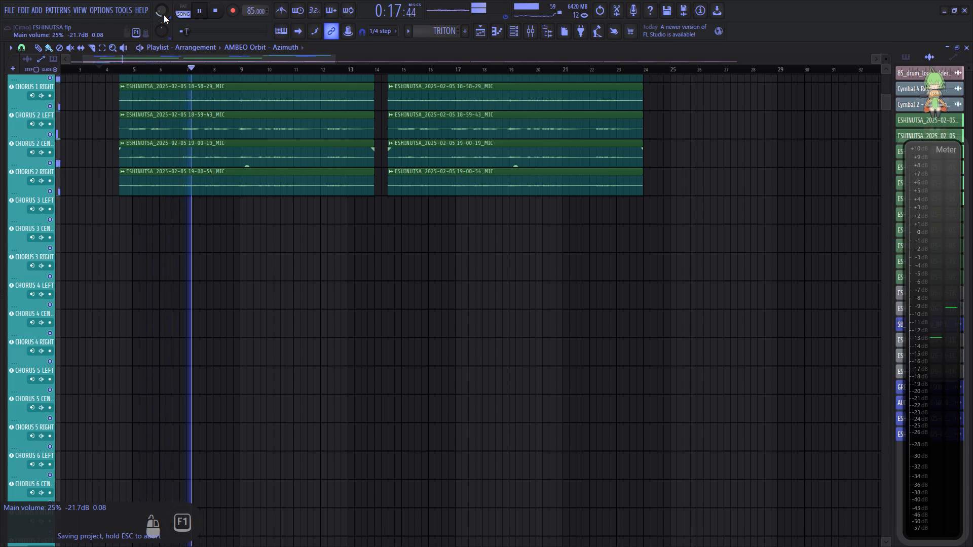
pyautogui.click(217, 15)
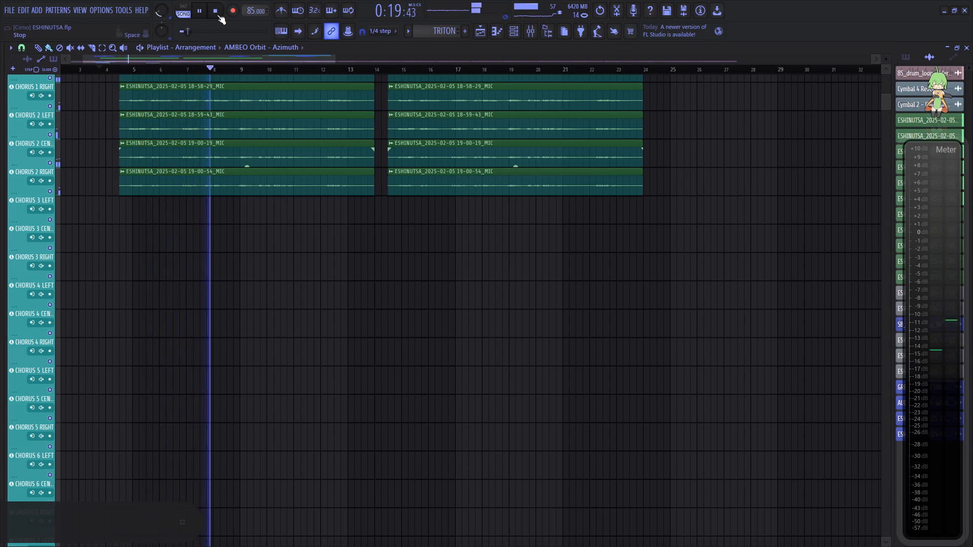
# Save the ESHINUTSA project and close FL Studio.
pyautogui.click(12, 13)
pyautogui.click(30, 58)
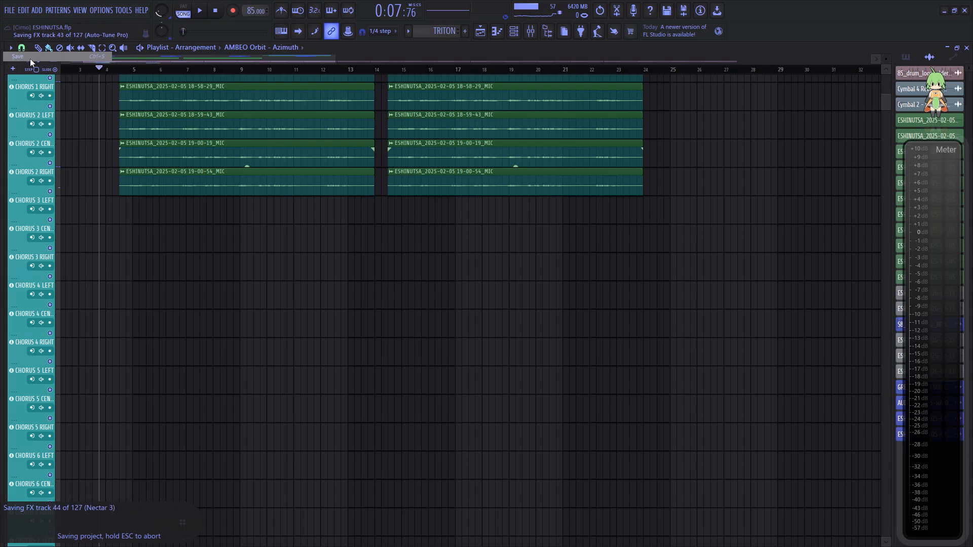
pyautogui.click(9, 10)
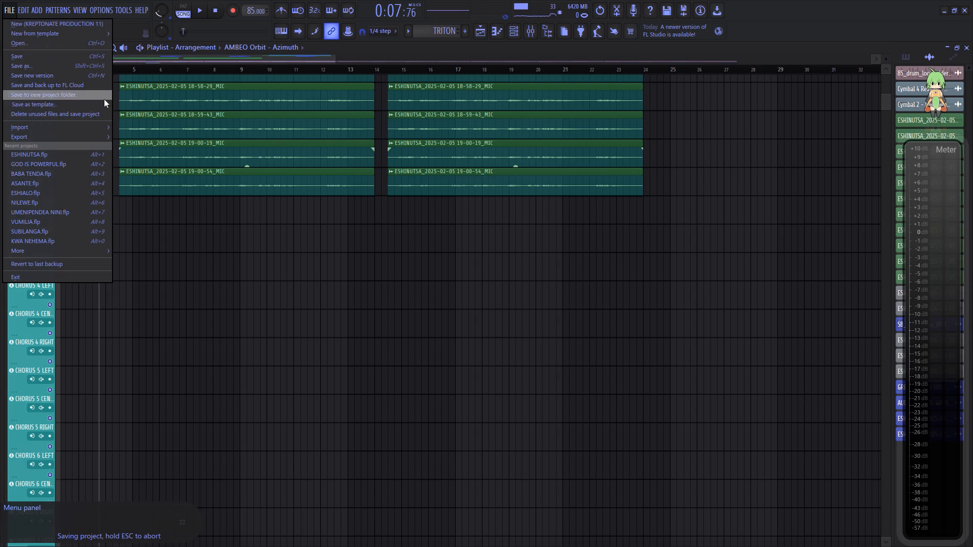
pyautogui.click(203, 59)
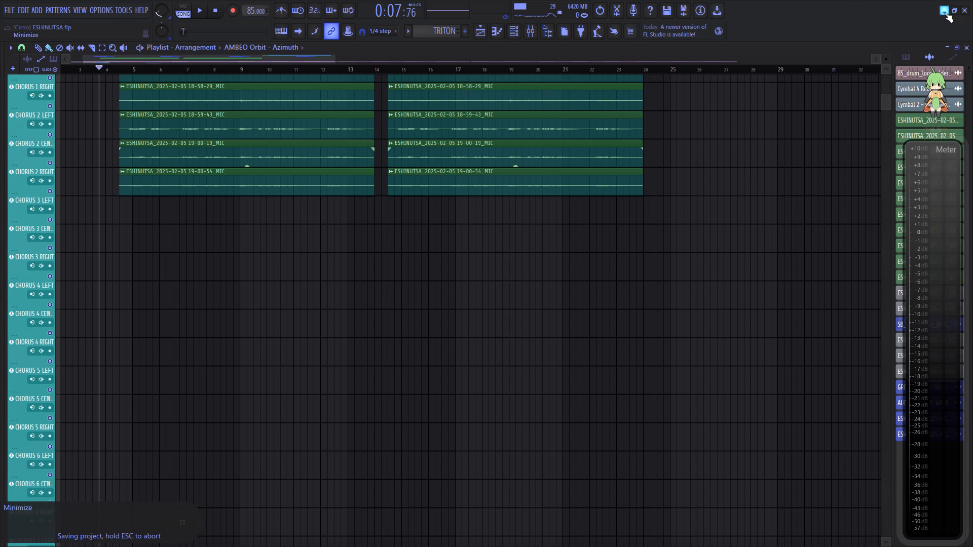
pyautogui.click(963, 13)
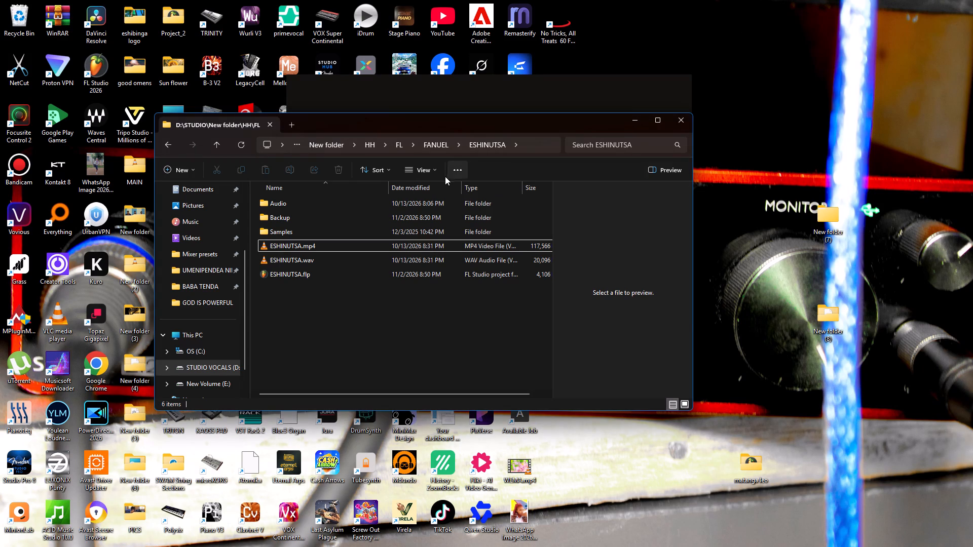
# In File Explorer, go back to the FL folder, find the PROVE THEM WRONG folder, and open PROVE THEM WRONG.flp, dismissing the loading notice.
pyautogui.click(167, 148)
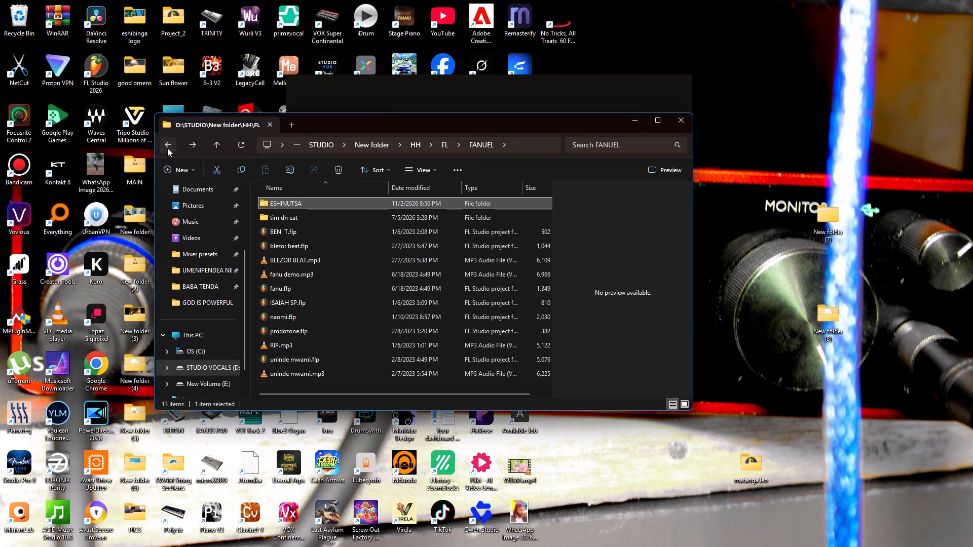
pyautogui.click(167, 148)
pyautogui.scroll(-3, 299, 252)
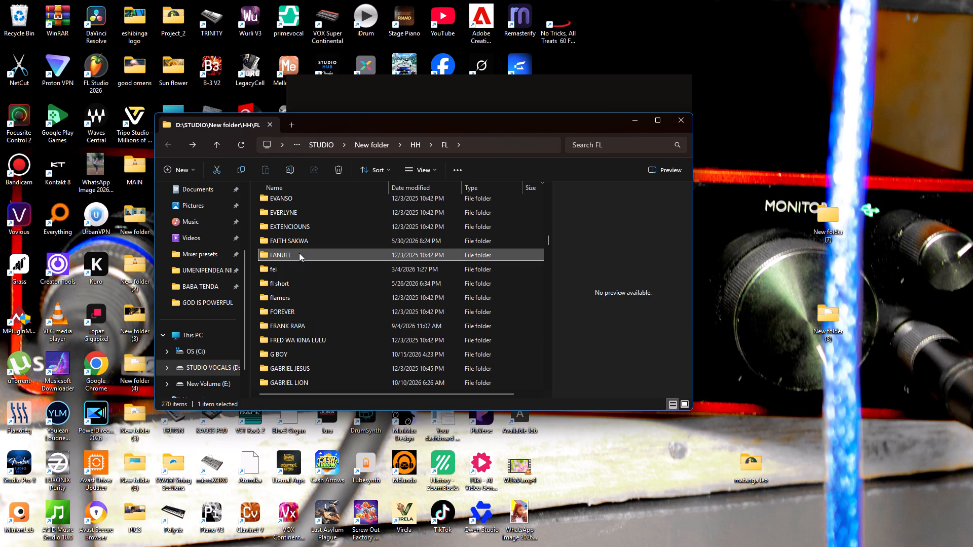
pyautogui.scroll(-2, 299, 253)
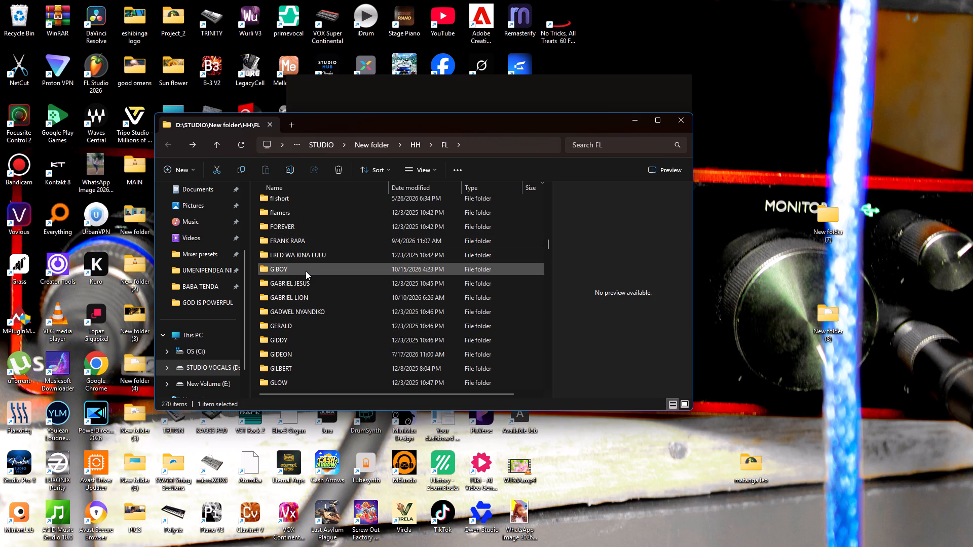
pyautogui.scroll(-1, 306, 272)
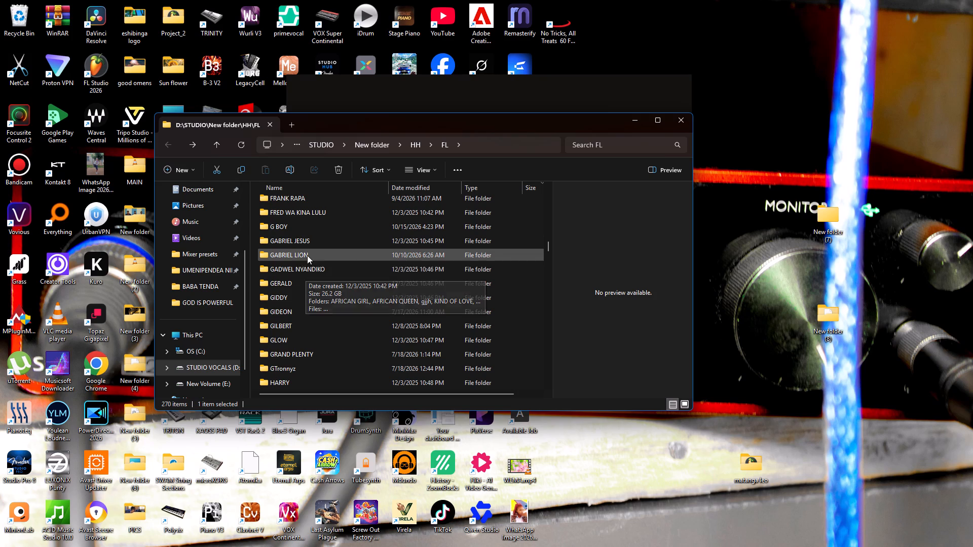
pyautogui.doubleClick(308, 254)
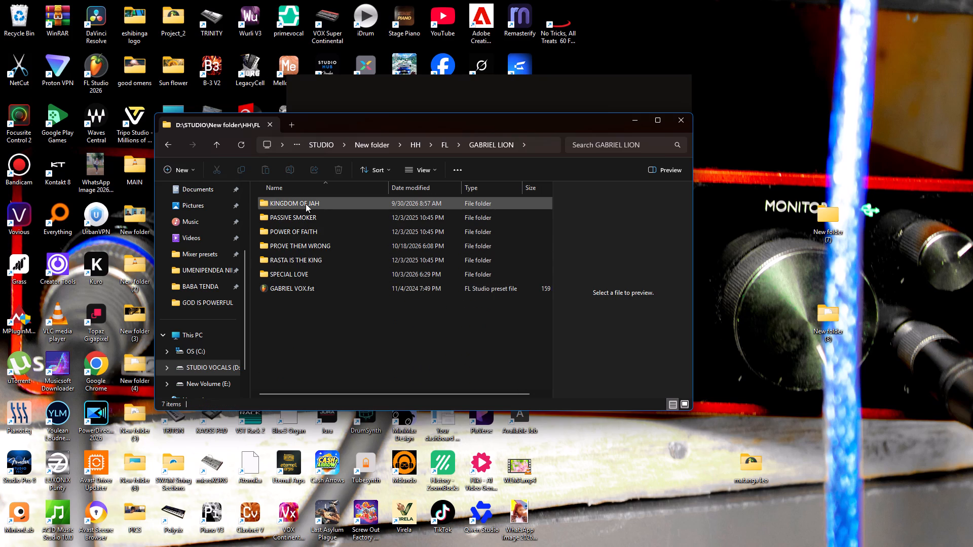
pyautogui.click(306, 204)
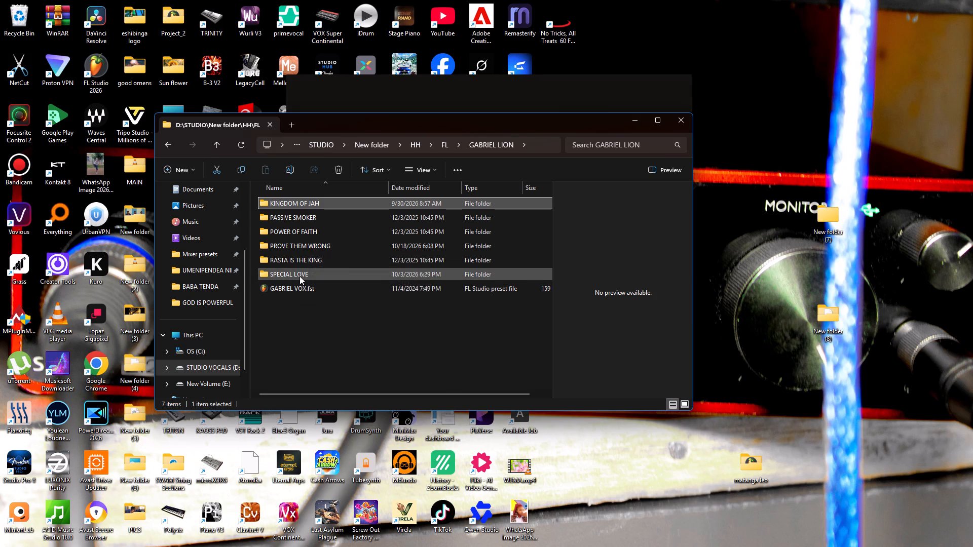
pyautogui.doubleClick(305, 249)
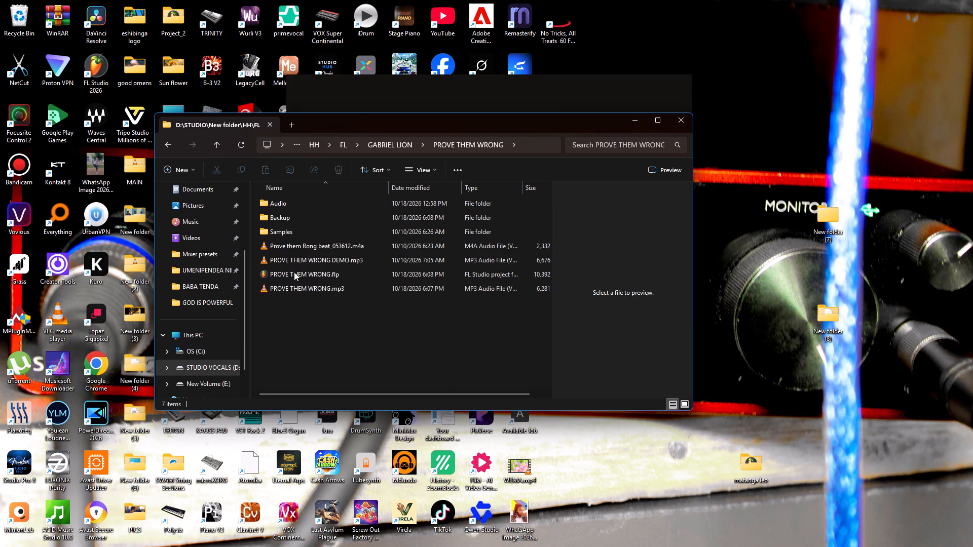
pyautogui.doubleClick(294, 272)
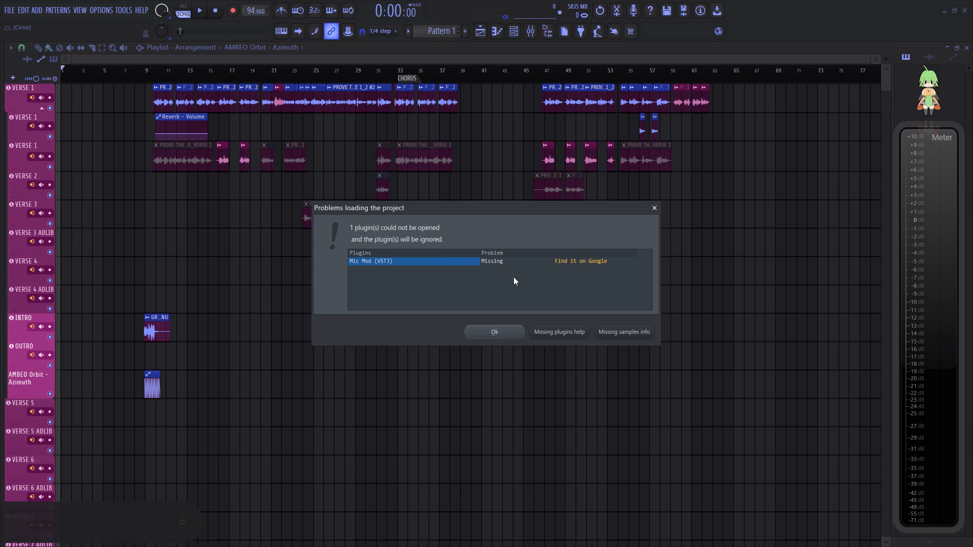
pyautogui.click(484, 334)
# Play the song from its beginning and set the main volume to 59%.
pyautogui.click(203, 9)
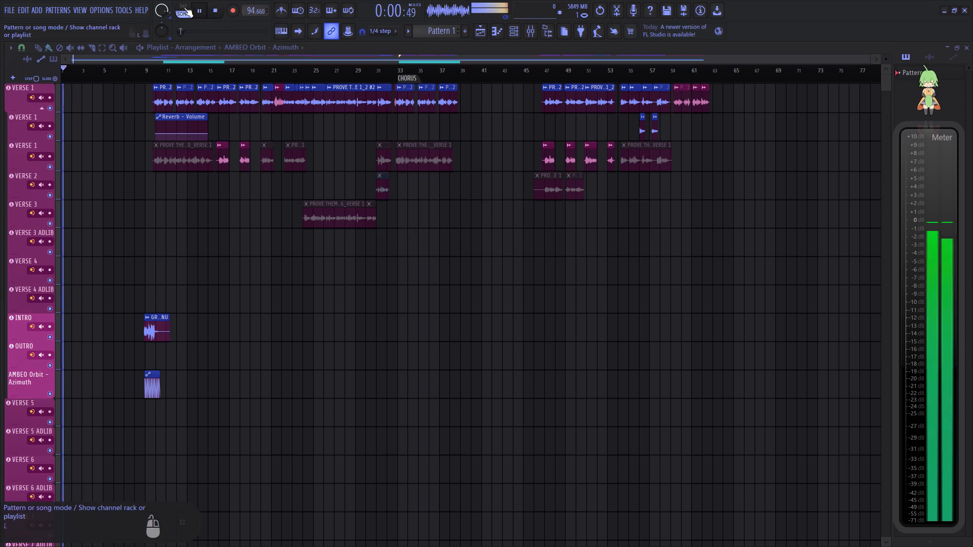
pyautogui.scroll(-17, 163, 8)
pyautogui.scroll(3, 163, 8)
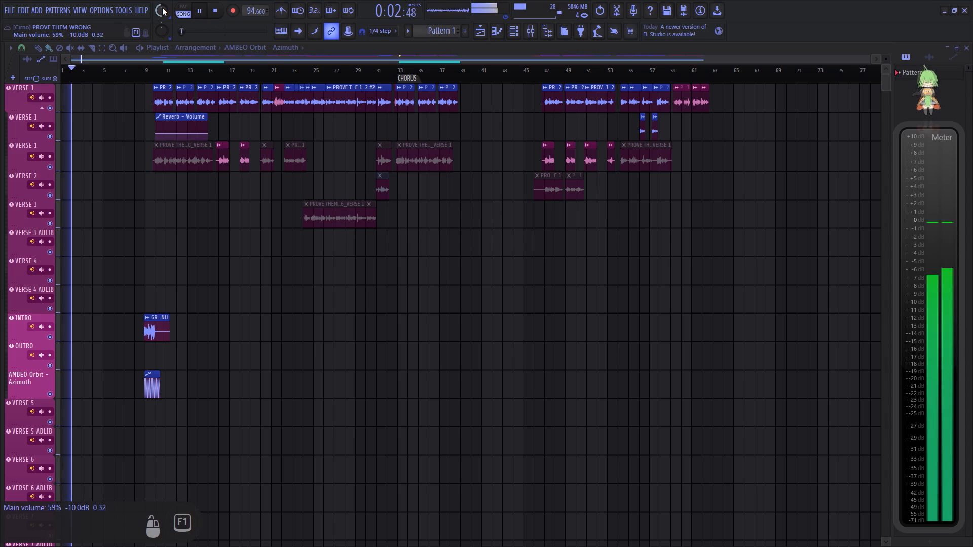
# Examine the instrumental stems, the chorus vocal tracks and the verse tracks across the arrangement during playback.
pyautogui.scroll(-4, 123, 209)
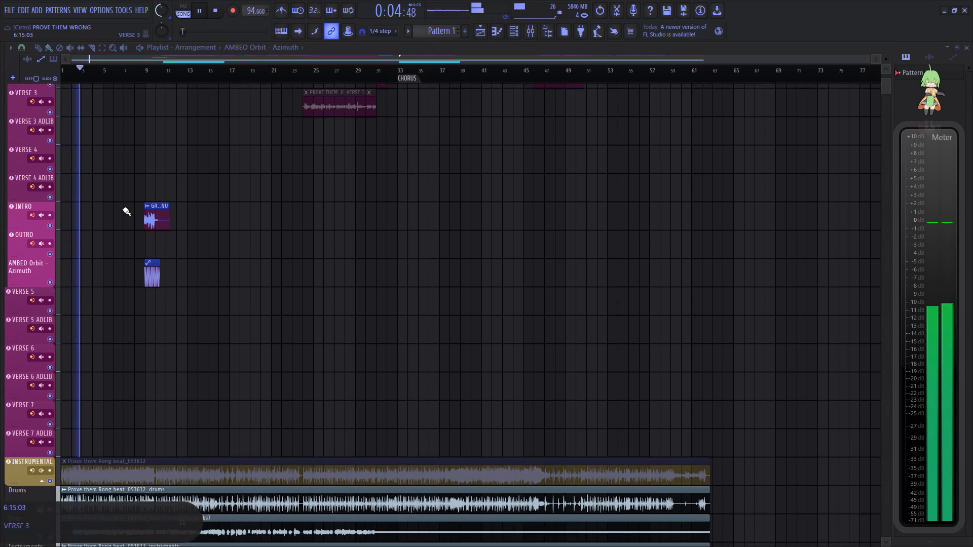
pyautogui.scroll(-7, 123, 209)
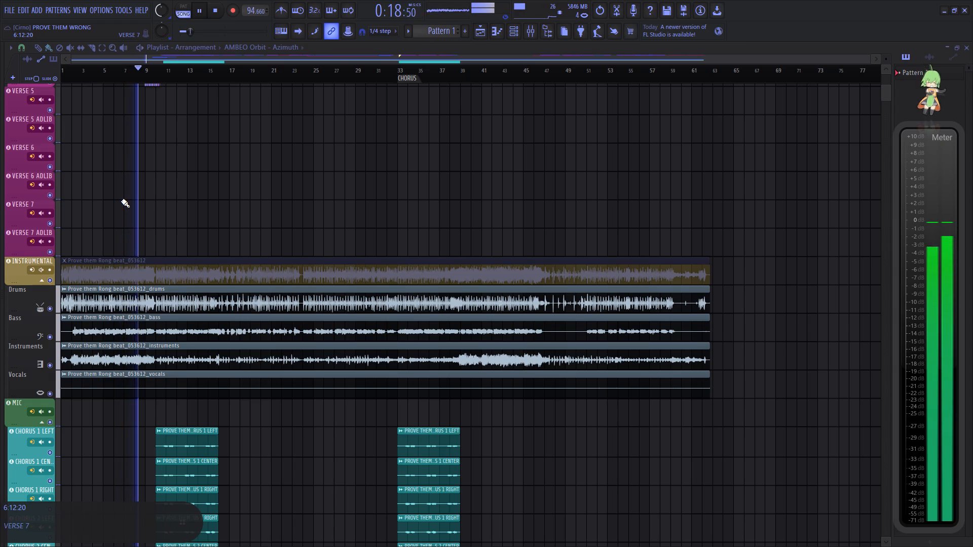
pyautogui.scroll(-4, 146, 302)
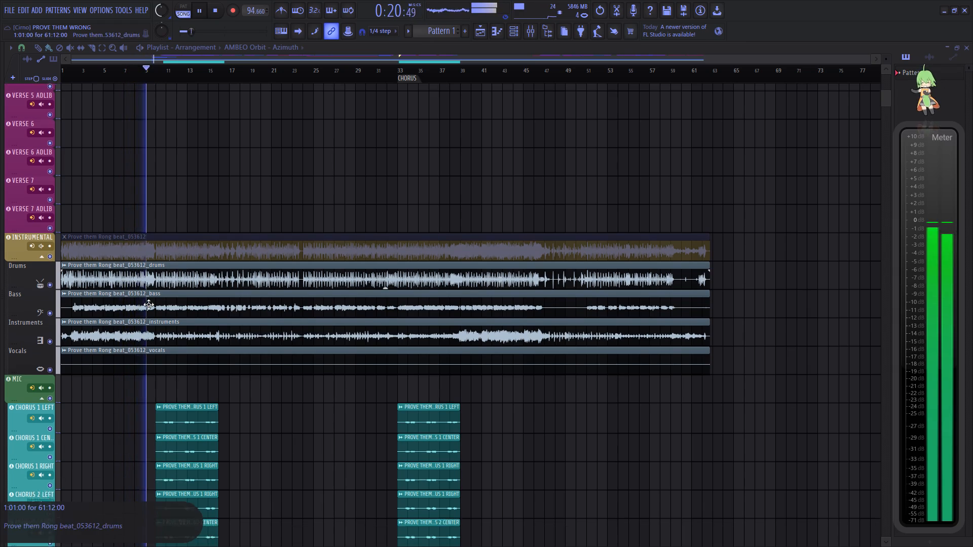
pyautogui.scroll(-9, 148, 304)
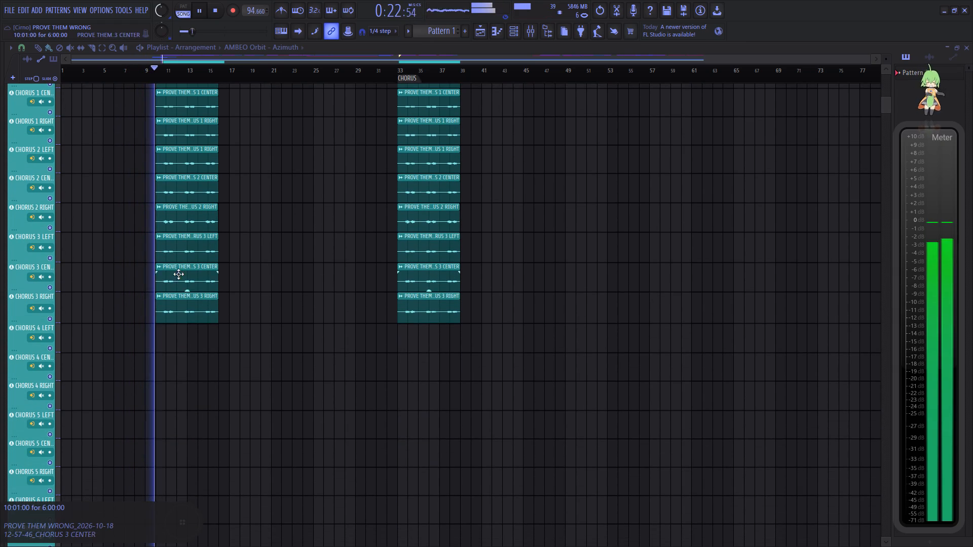
pyautogui.scroll(10, 158, 72)
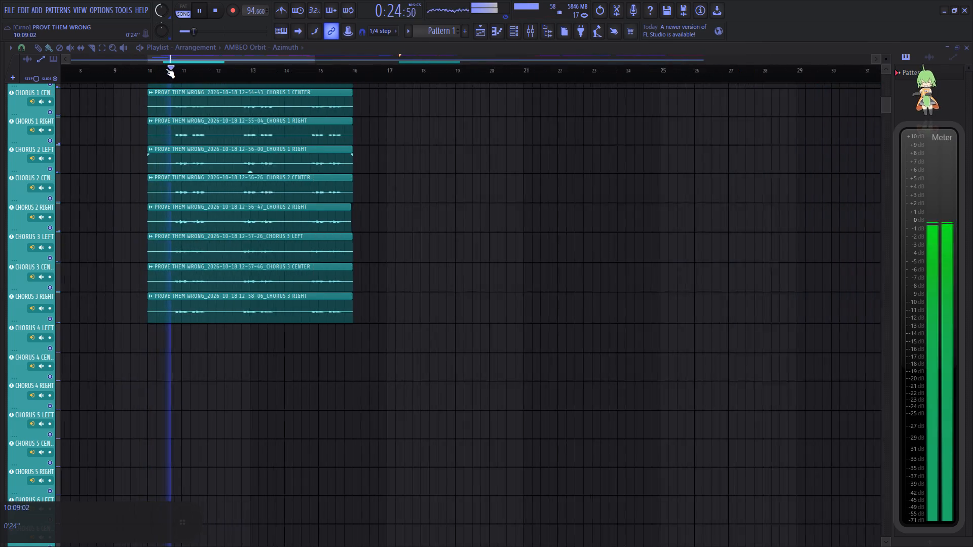
pyautogui.scroll(-3, 206, 77)
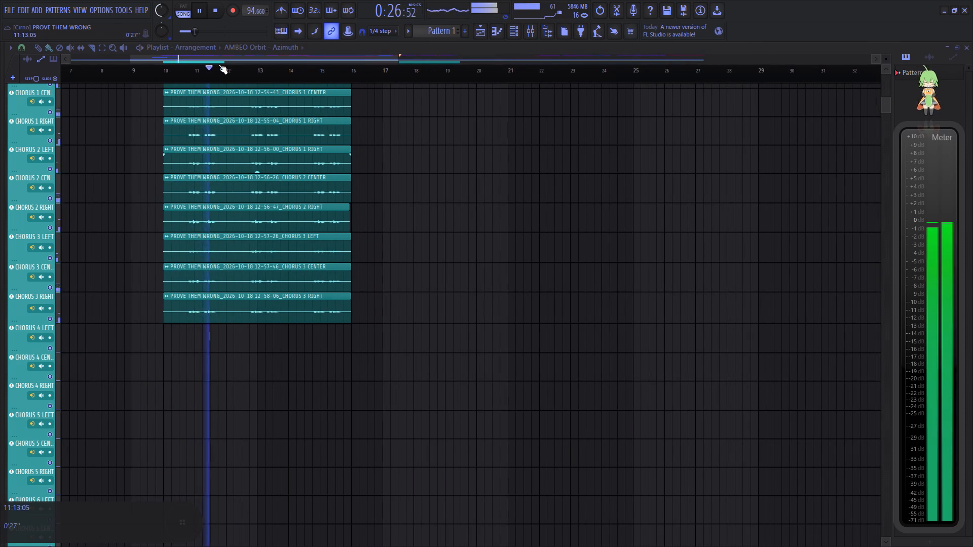
pyautogui.moveTo(224, 57); pyautogui.dragTo(244, 55)
pyautogui.scroll(6, 208, 163)
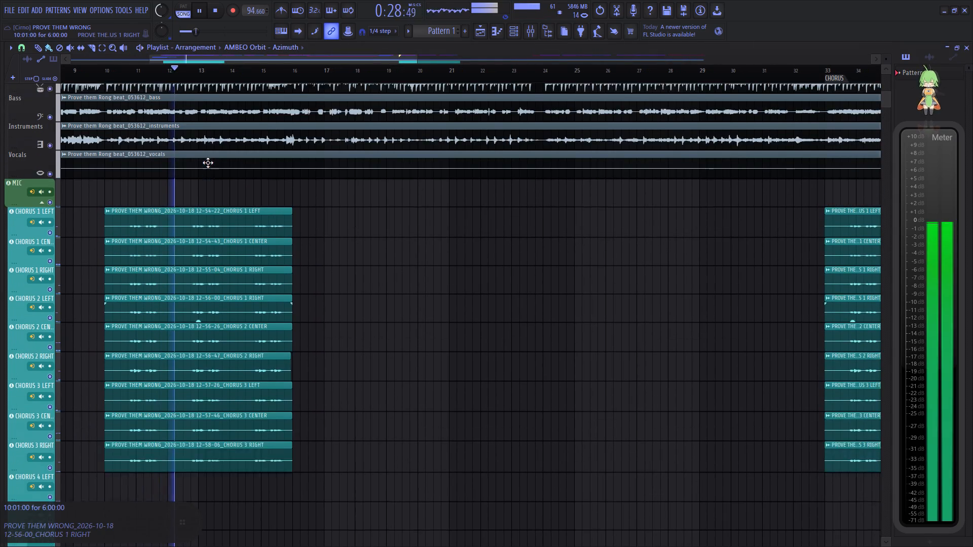
pyautogui.scroll(18, 208, 163)
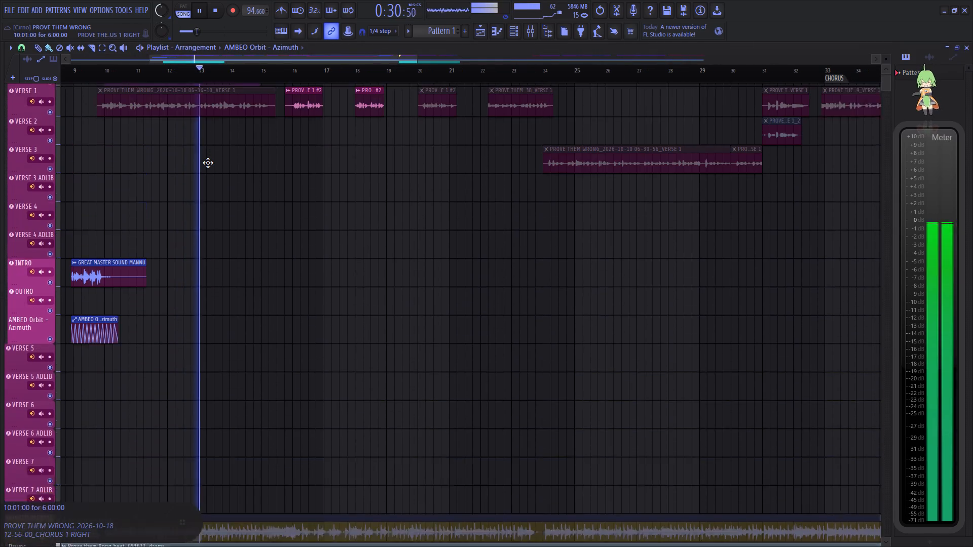
pyautogui.scroll(15, 208, 163)
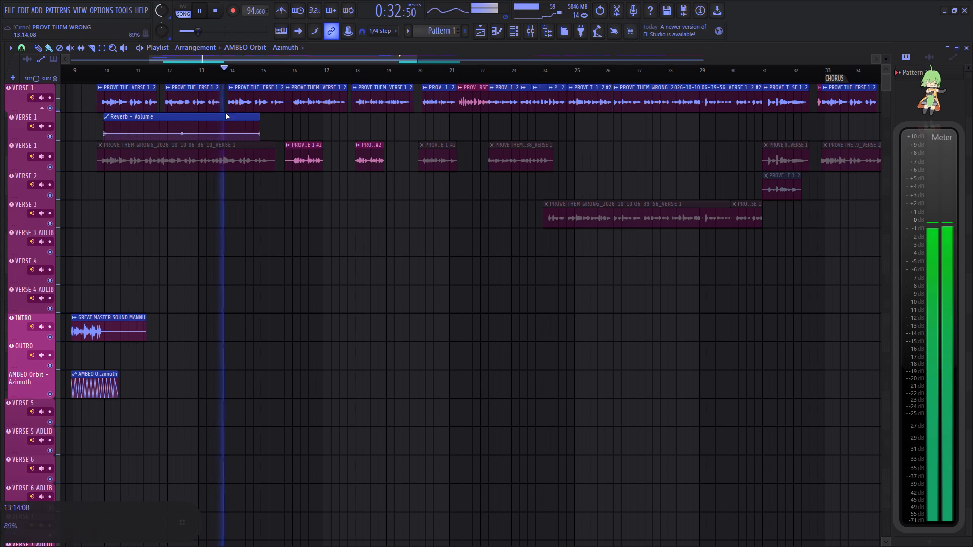
# Enlarge the height of the topmost VERSE 1 track to 900%.
pyautogui.moveTo(31, 109); pyautogui.dragTo(35, 270)
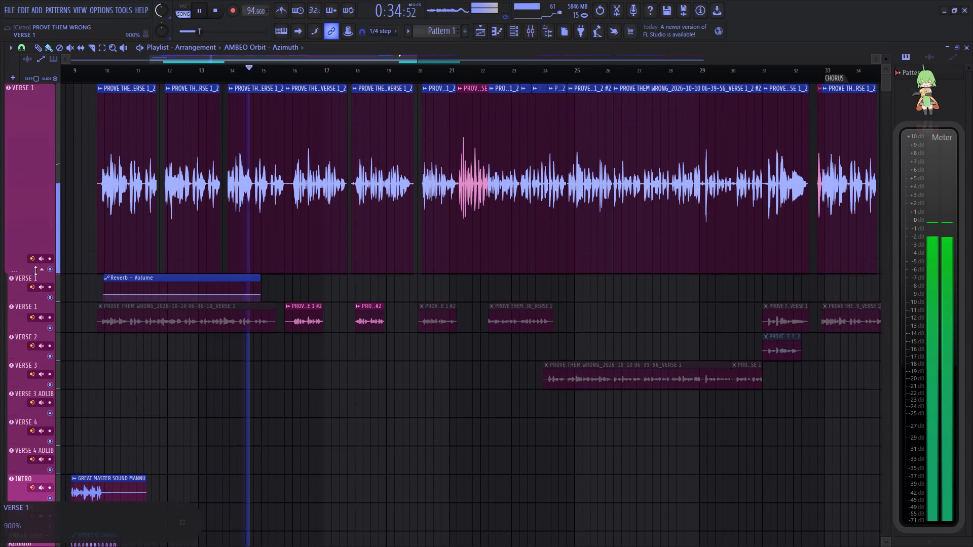
pyautogui.moveTo(35, 270); pyautogui.dragTo(35, 271)
# Examine the waveforms and cuts of the enlarged VERSE 1 vocal clips along the timeline during playback.
pyautogui.scroll(8, 260, 73)
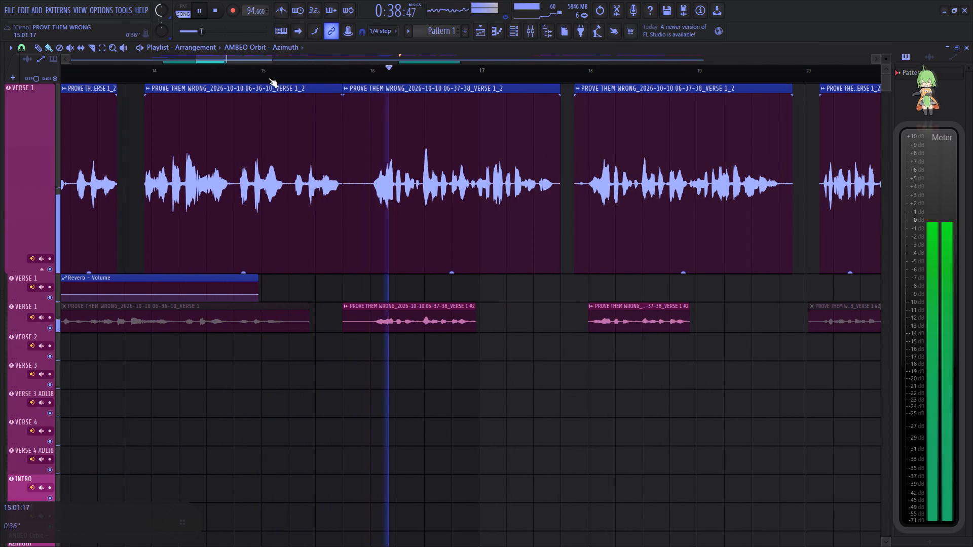
pyautogui.scroll(-7, 273, 73)
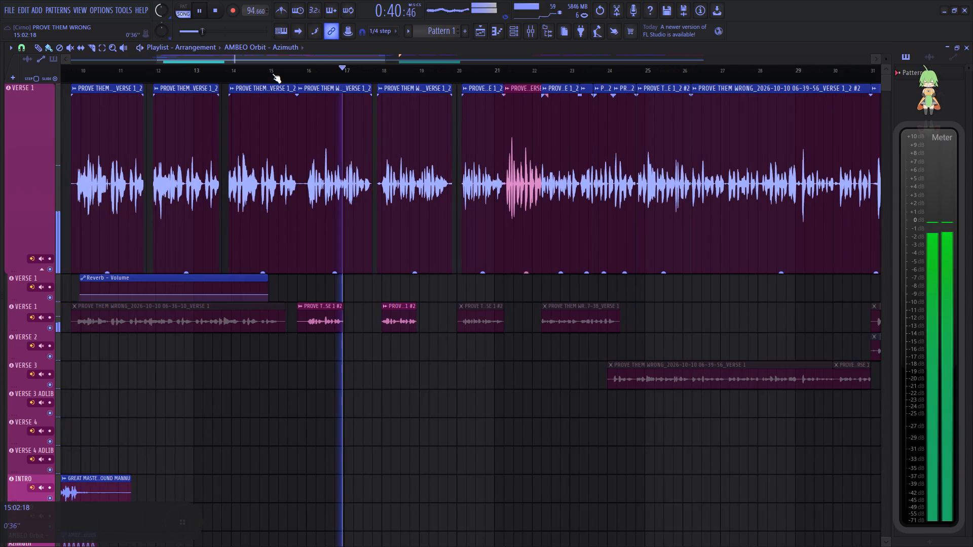
pyautogui.scroll(-3, 272, 73)
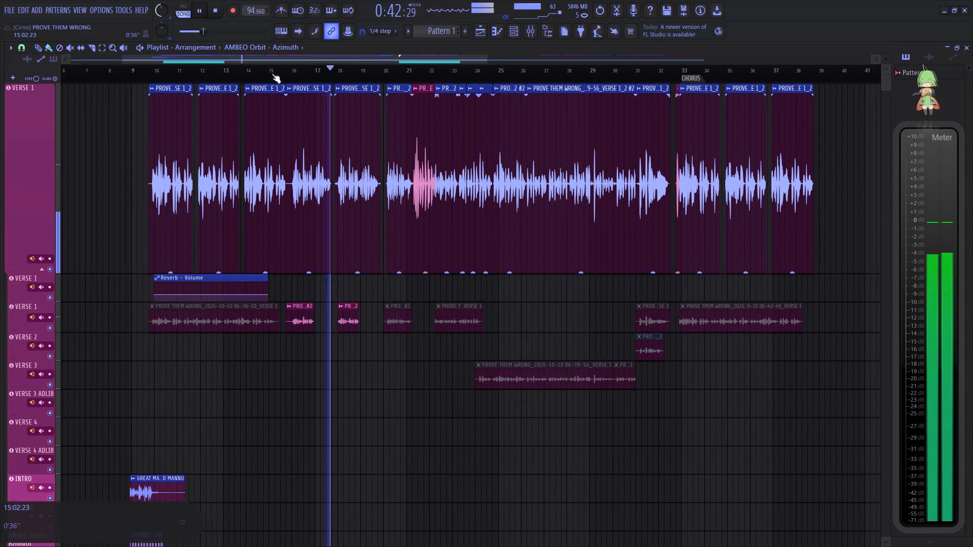
pyautogui.scroll(-2, 271, 73)
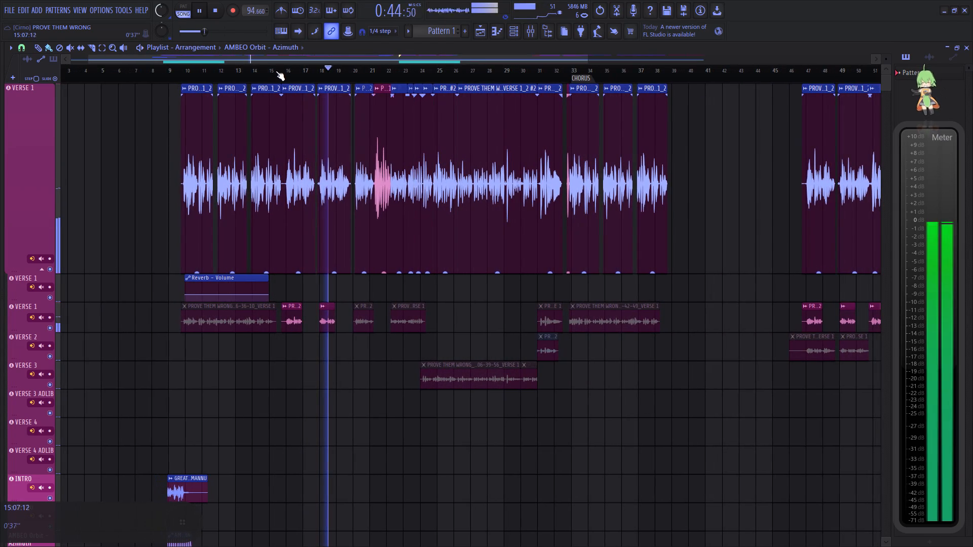
pyautogui.moveTo(302, 59); pyautogui.dragTo(348, 58)
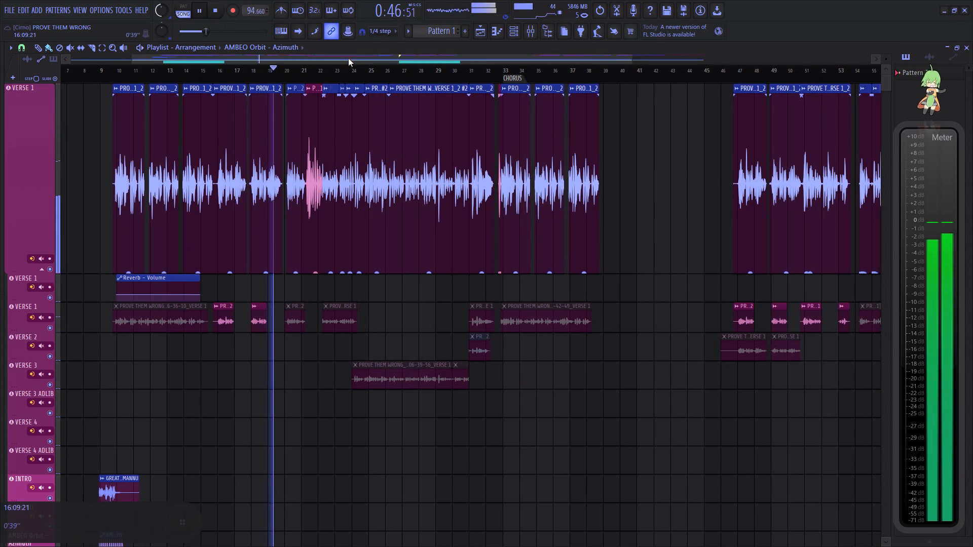
pyautogui.moveTo(348, 58); pyautogui.dragTo(352, 58)
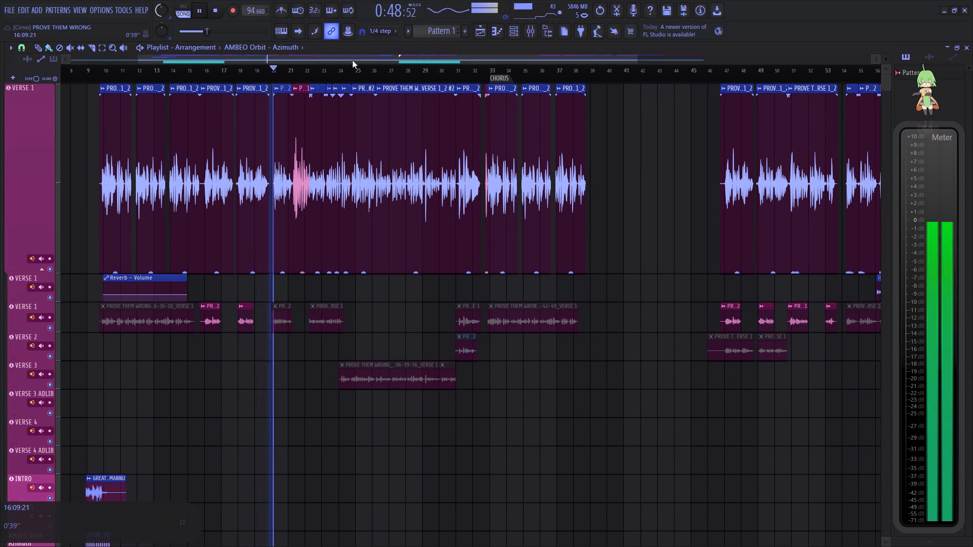
pyautogui.moveTo(316, 60); pyautogui.dragTo(361, 58)
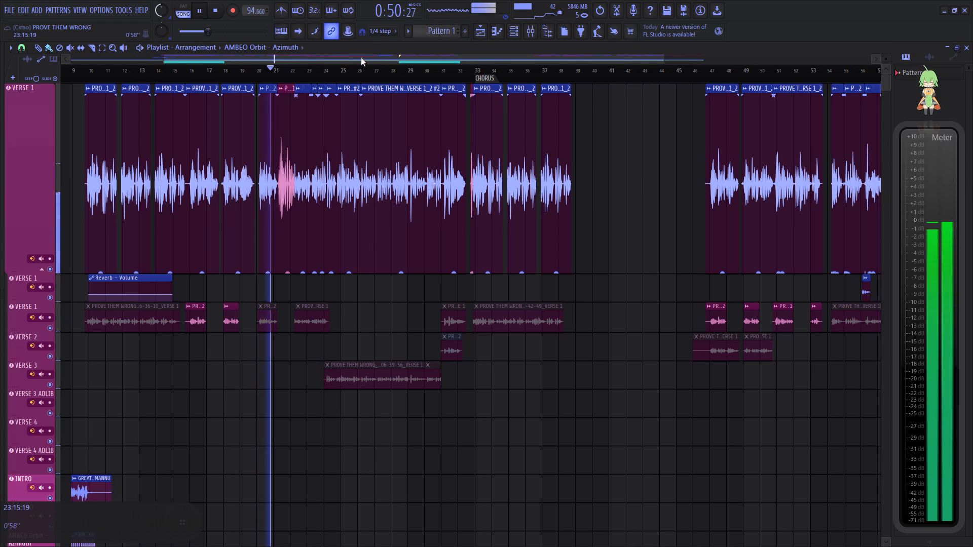
pyautogui.moveTo(361, 58); pyautogui.dragTo(361, 58)
pyautogui.scroll(6, 231, 74)
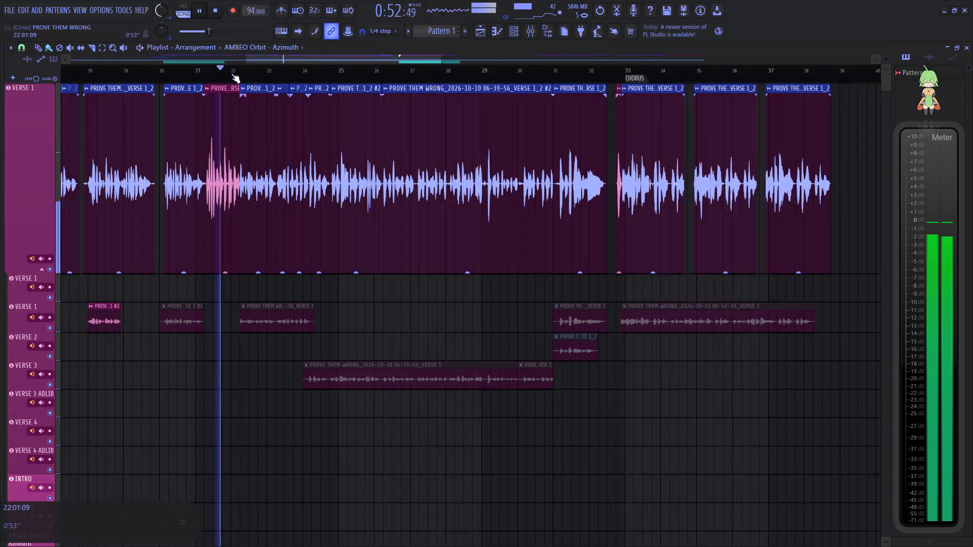
pyautogui.scroll(5, 231, 73)
# Open the mixer over the arrangement.
pyautogui.click(531, 27)
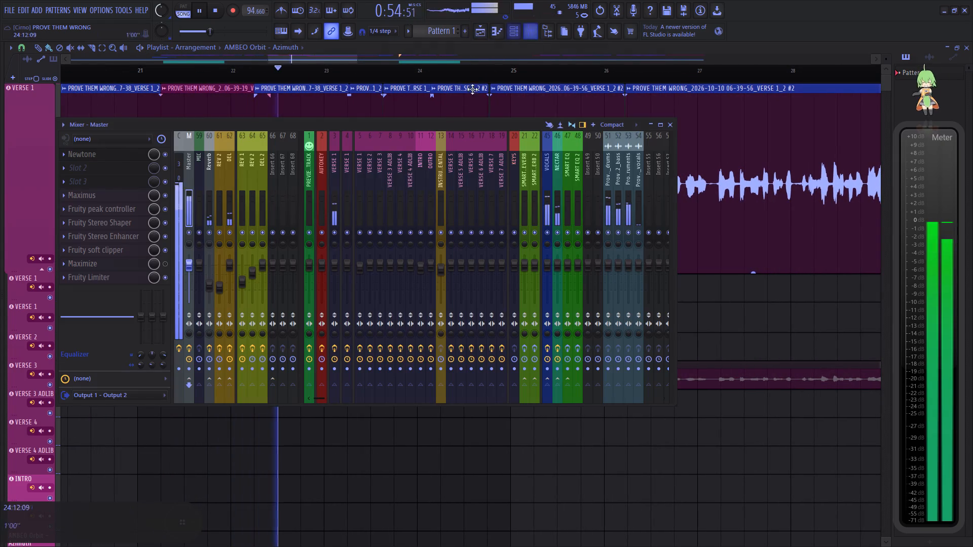
# Check the VERSE 1 and VOCALS mixer tracks and lower the Reverb track's volume to 32% (-18.7 dB).
pyautogui.click(334, 214)
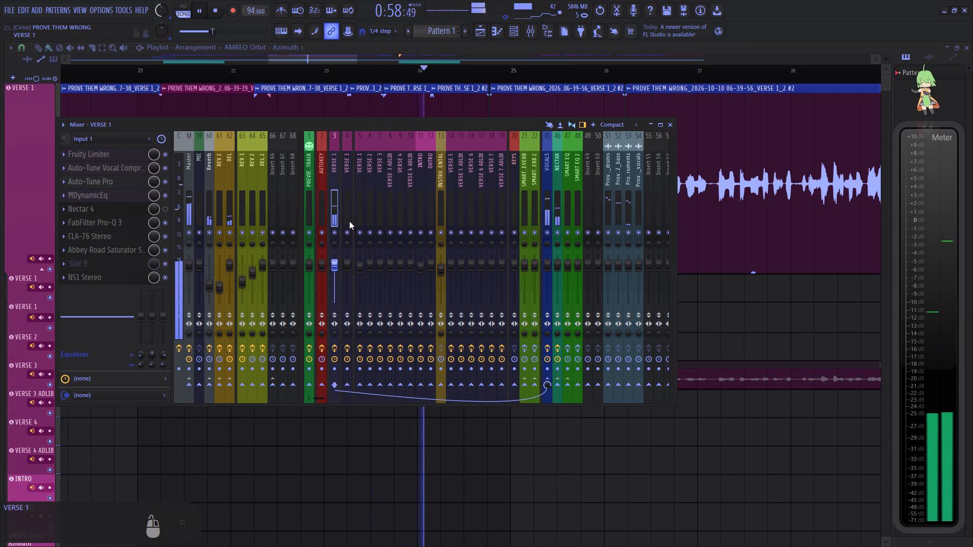
pyautogui.click(546, 208)
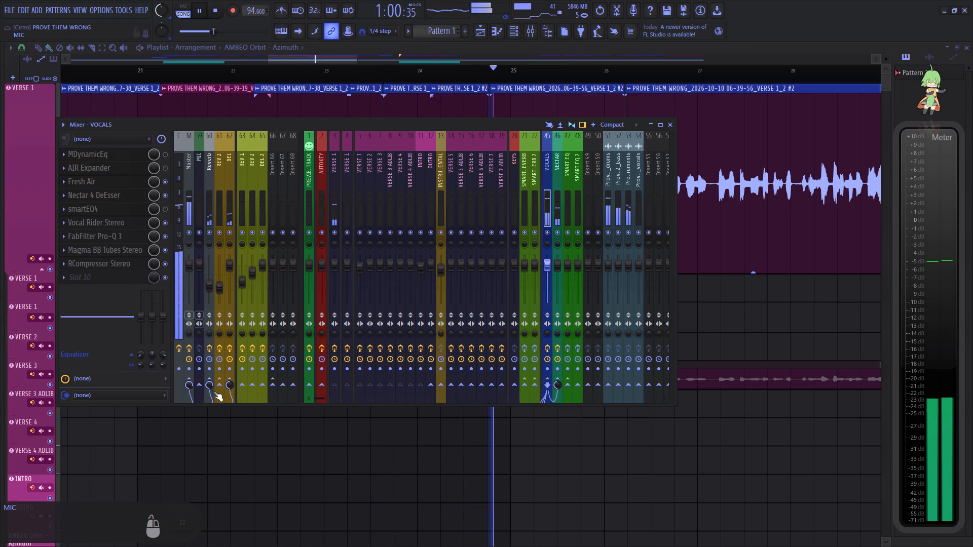
pyautogui.scroll(-1, 210, 285)
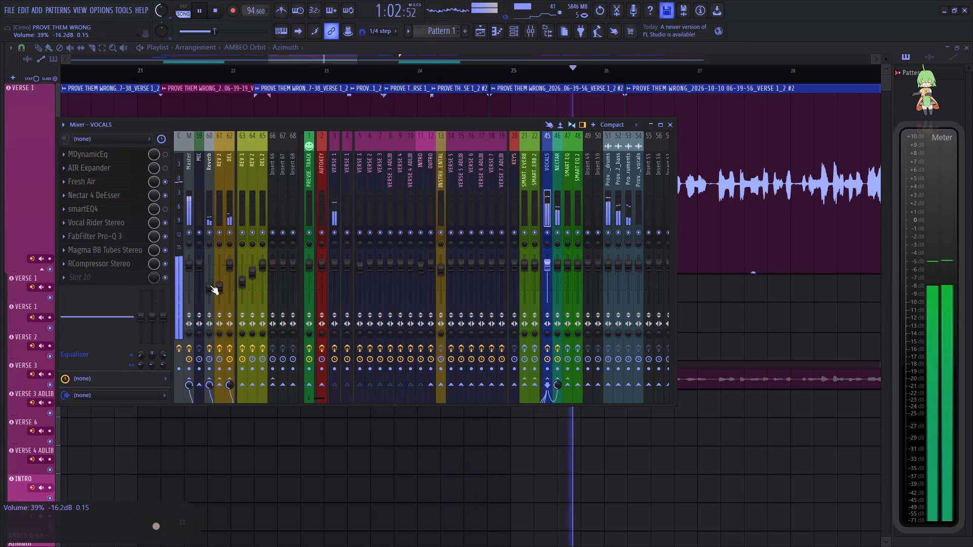
pyautogui.scroll(-1, 210, 285)
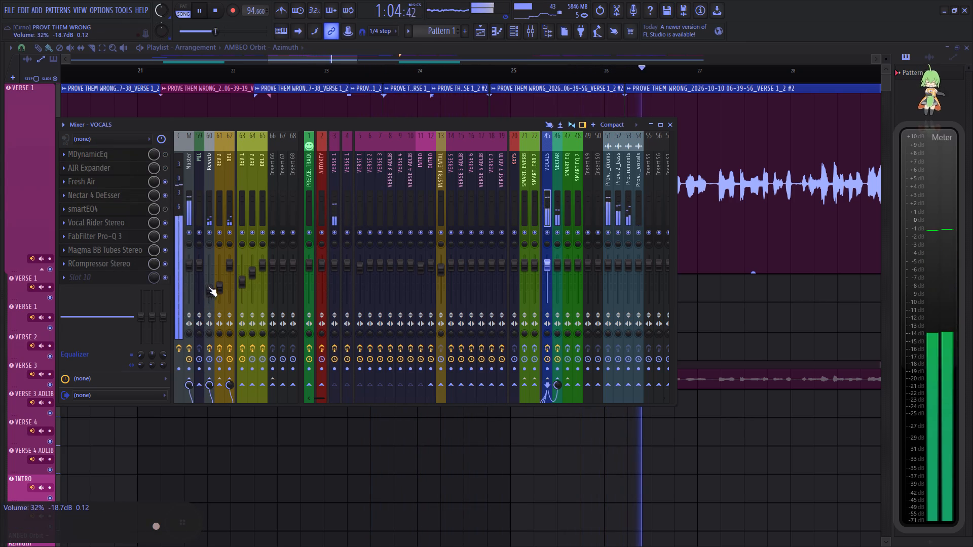
# Save the PROVE THEM WRONG project under its existing name.
pyautogui.click(386, 54)
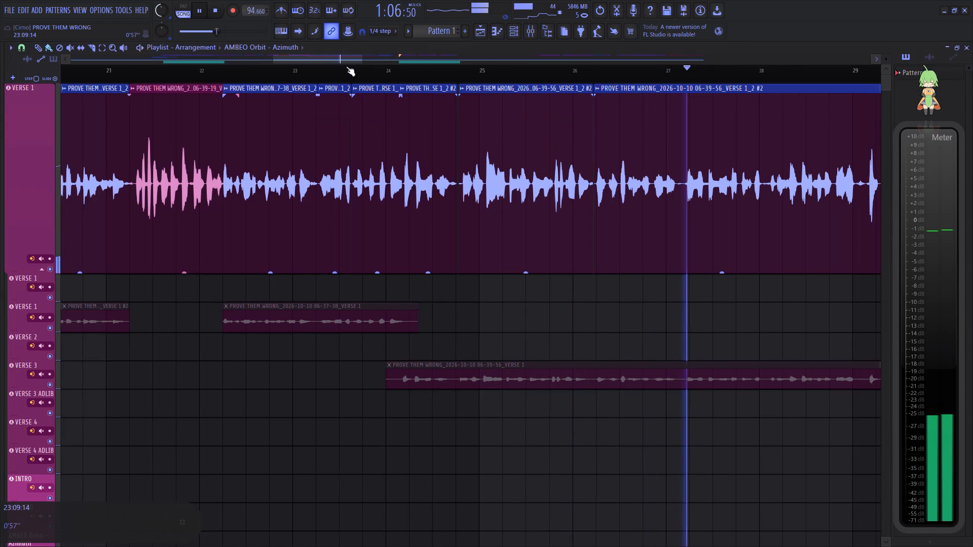
pyautogui.click(7, 12)
pyautogui.click(20, 56)
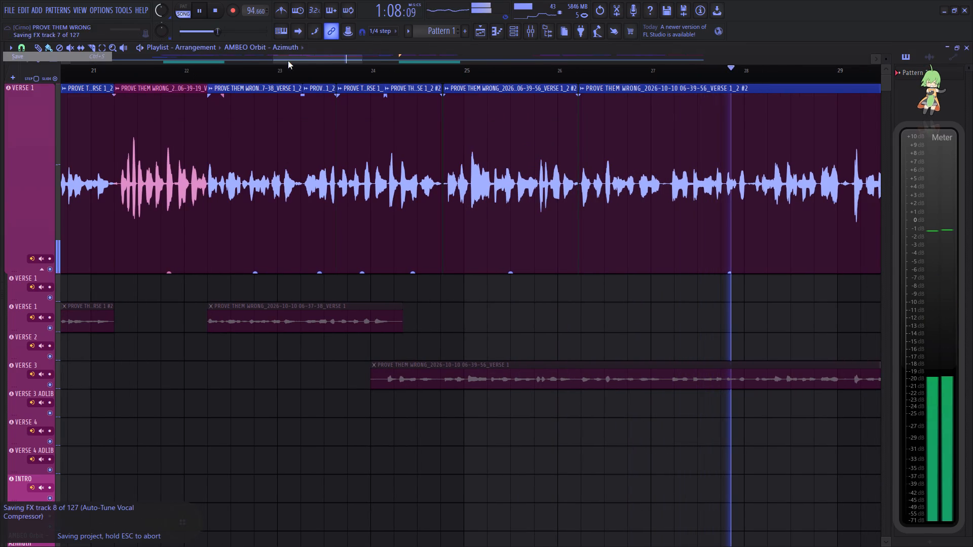
# Shrink the enlarged topmost VERSE 1 track until it is only moderately taller than the tracks below it.
pyautogui.moveTo(304, 56); pyautogui.dragTo(386, 61)
pyautogui.moveTo(395, 56); pyautogui.dragTo(387, 56)
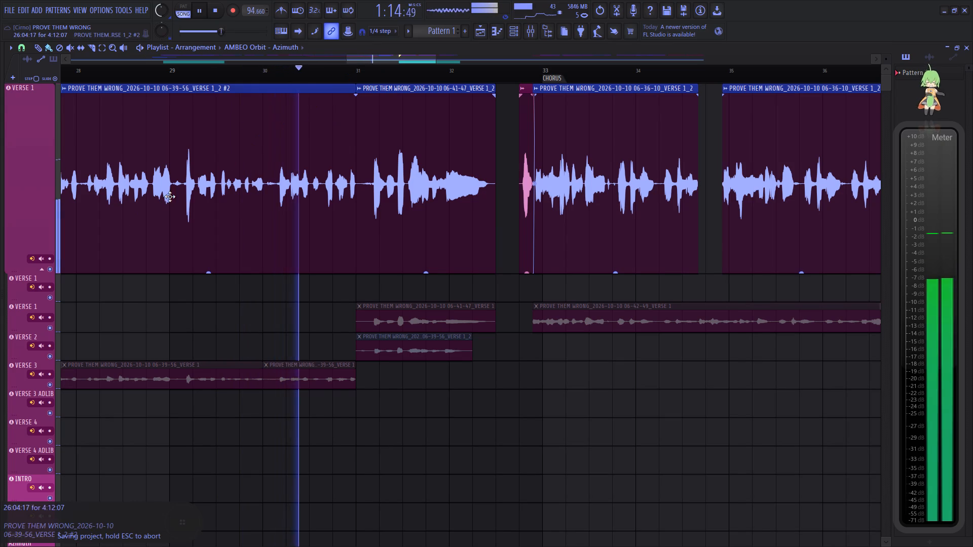
pyautogui.moveTo(31, 269); pyautogui.dragTo(50, 171)
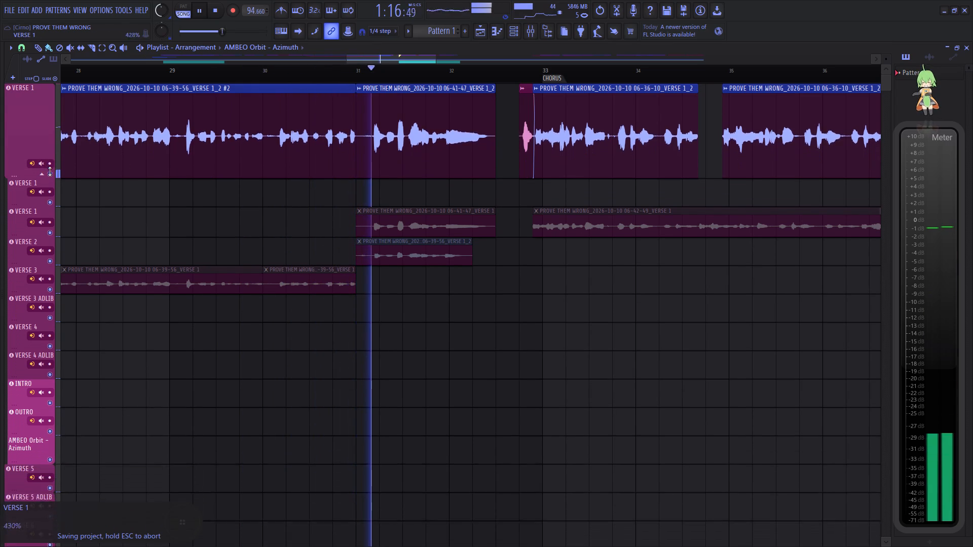
pyautogui.moveTo(50, 171); pyautogui.dragTo(54, 134)
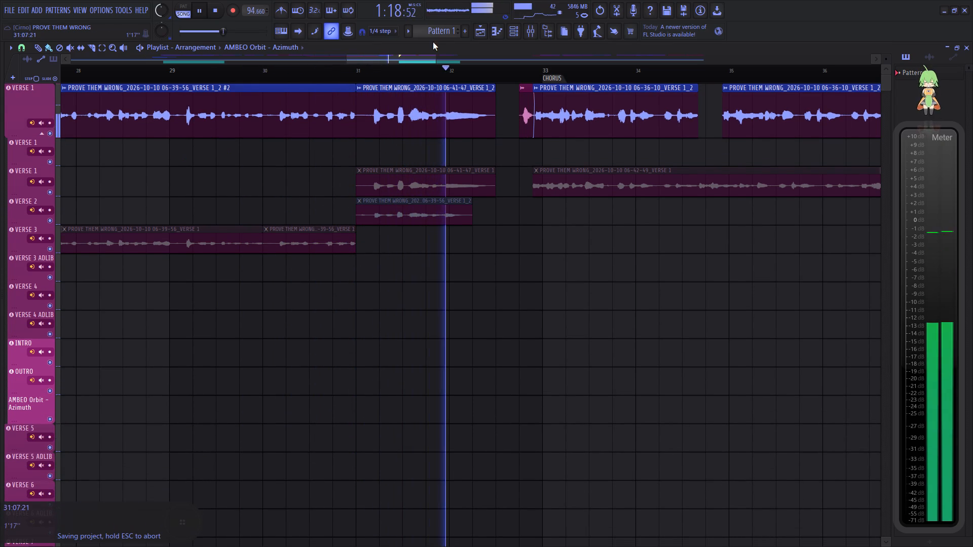
# Examine the vocal clips around the CHORUS marker and the gap that follows them along the timeline during playback.
pyautogui.moveTo(418, 60); pyautogui.dragTo(435, 60)
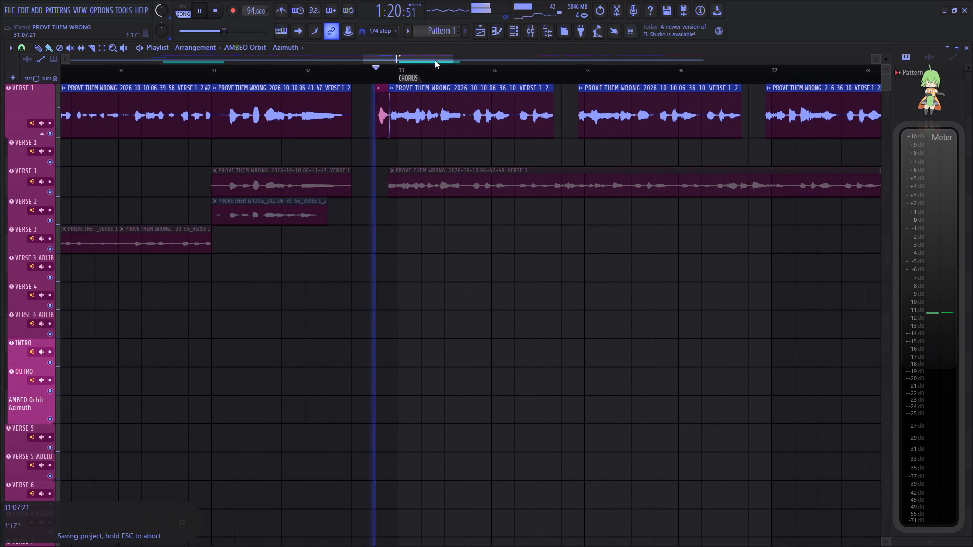
pyautogui.moveTo(435, 60); pyautogui.dragTo(451, 61)
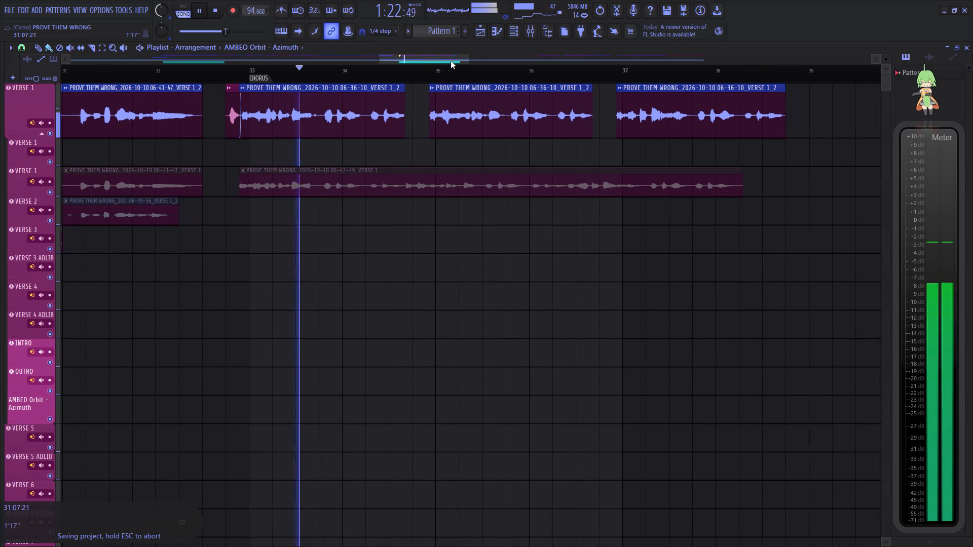
pyautogui.moveTo(451, 61); pyautogui.dragTo(454, 59)
pyautogui.scroll(-4, 447, 74)
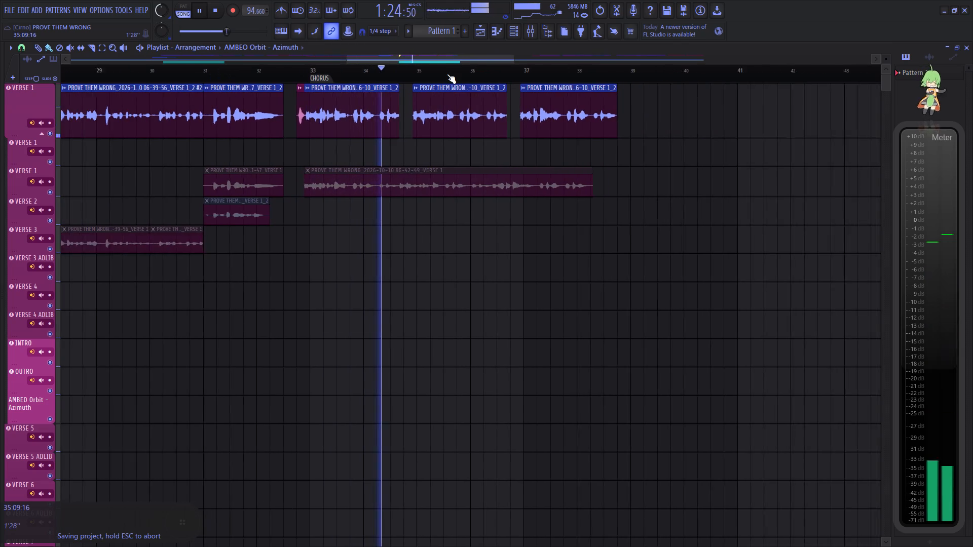
pyautogui.scroll(-7, 447, 74)
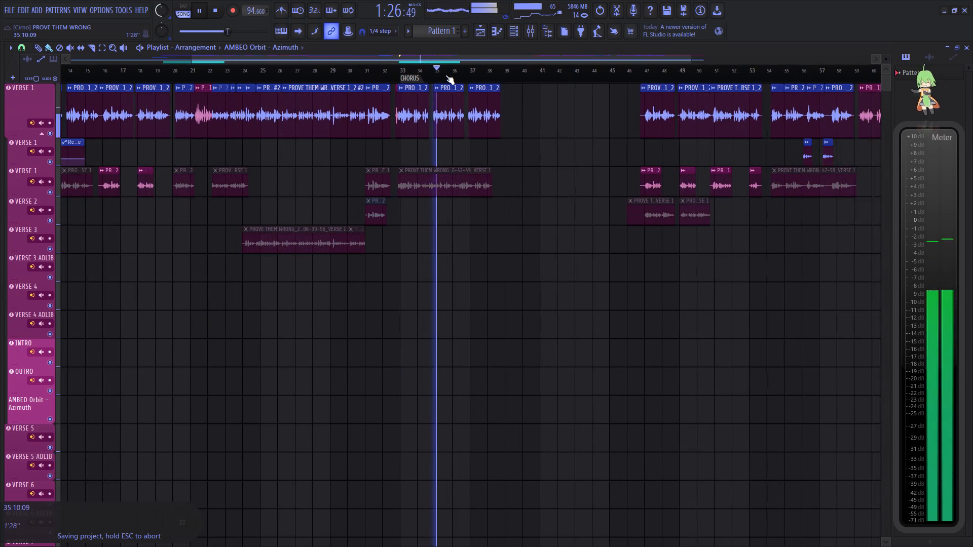
pyautogui.scroll(-2, 445, 75)
pyautogui.scroll(5, 448, 73)
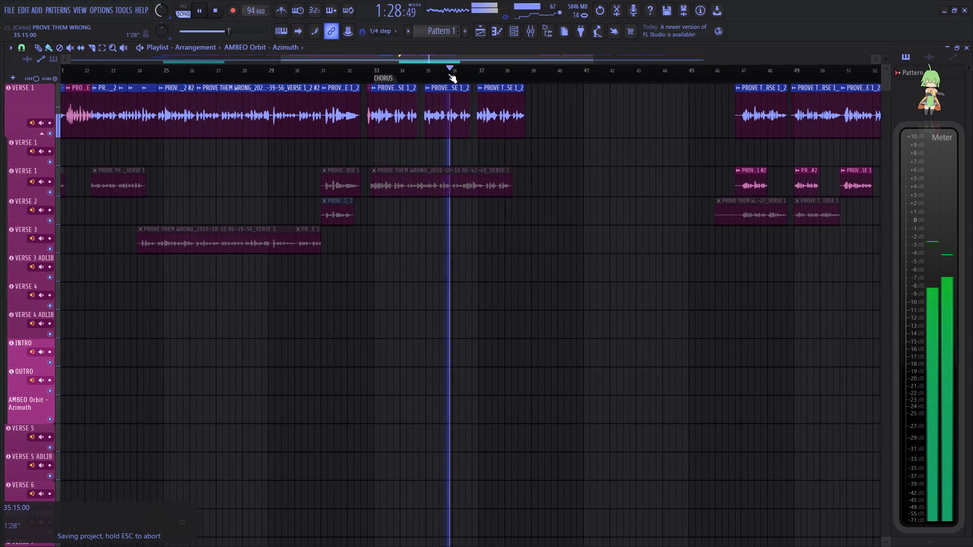
pyautogui.moveTo(452, 62); pyautogui.dragTo(461, 60)
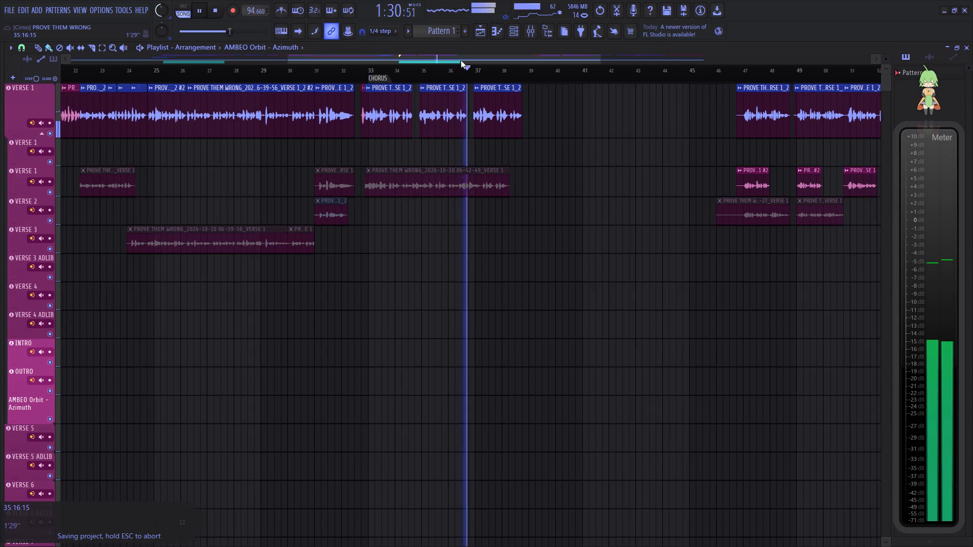
pyautogui.moveTo(461, 60); pyautogui.dragTo(515, 63)
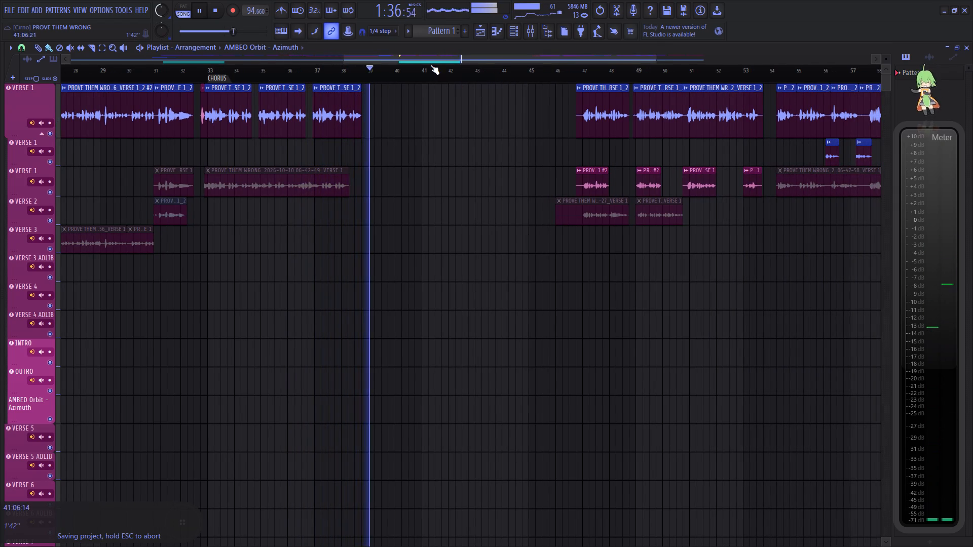
pyautogui.moveTo(451, 59); pyautogui.dragTo(474, 54)
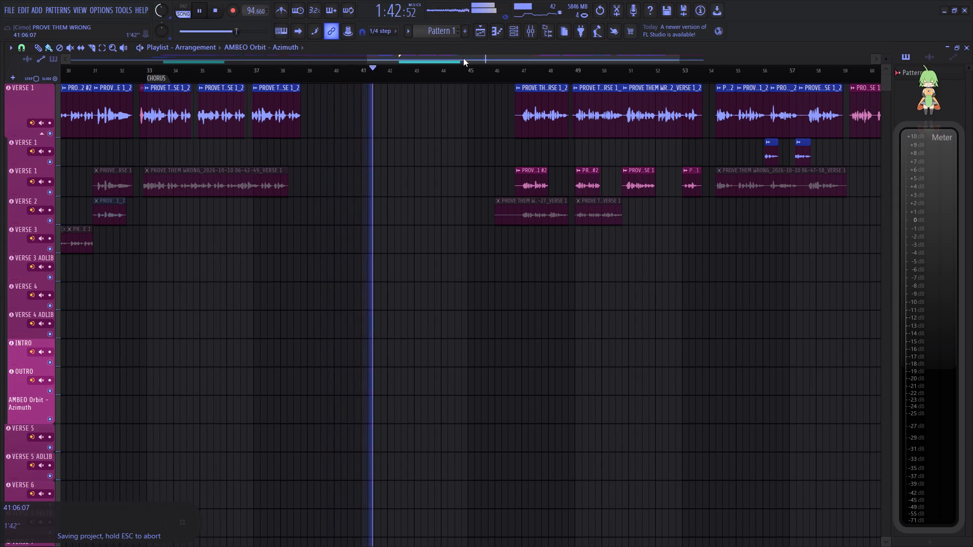
pyautogui.moveTo(464, 58); pyautogui.dragTo(486, 53)
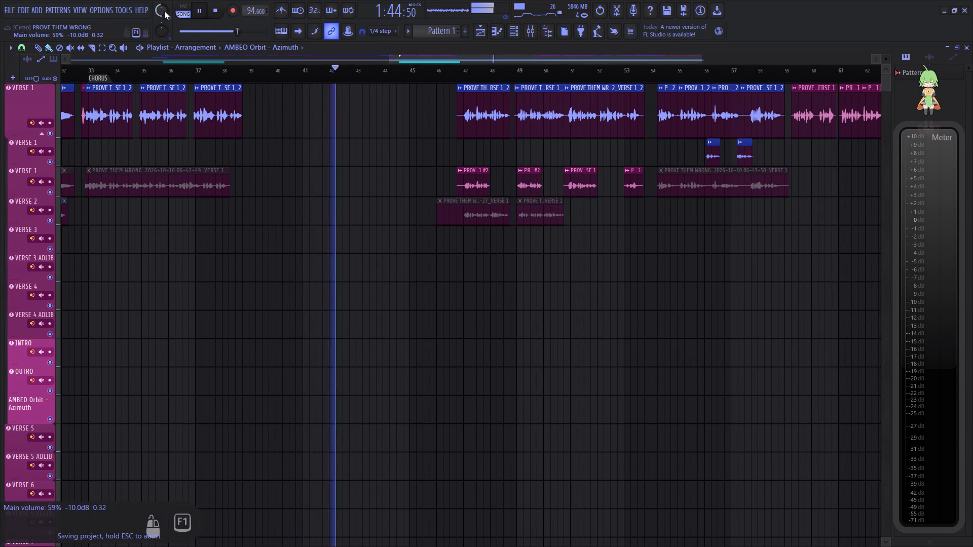
pyautogui.scroll(-6, 451, 158)
pyautogui.scroll(19, 446, 157)
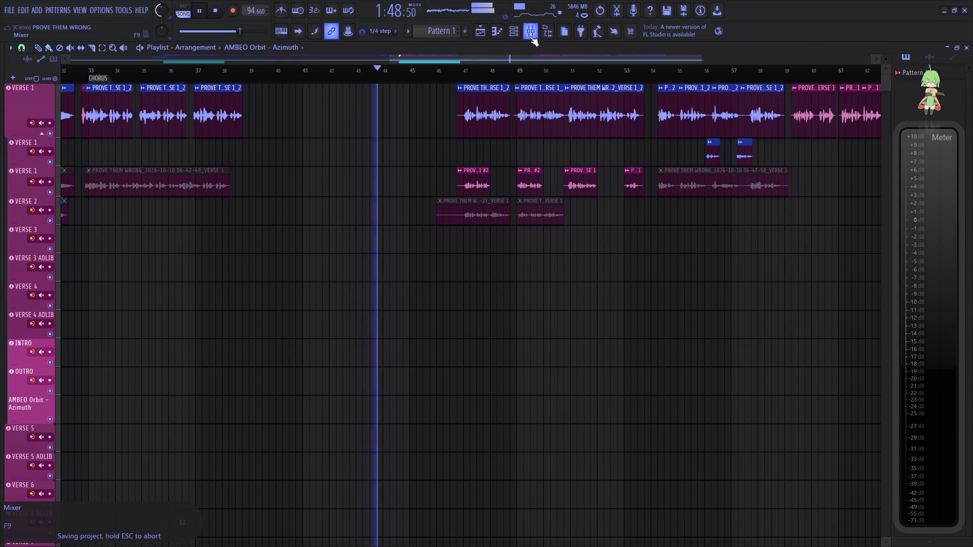
# Audition the instruments, bass and drums stems one at a time in solo in the mixer, ending with solo off.
pyautogui.click(530, 36)
pyautogui.scroll(-4, 497, 177)
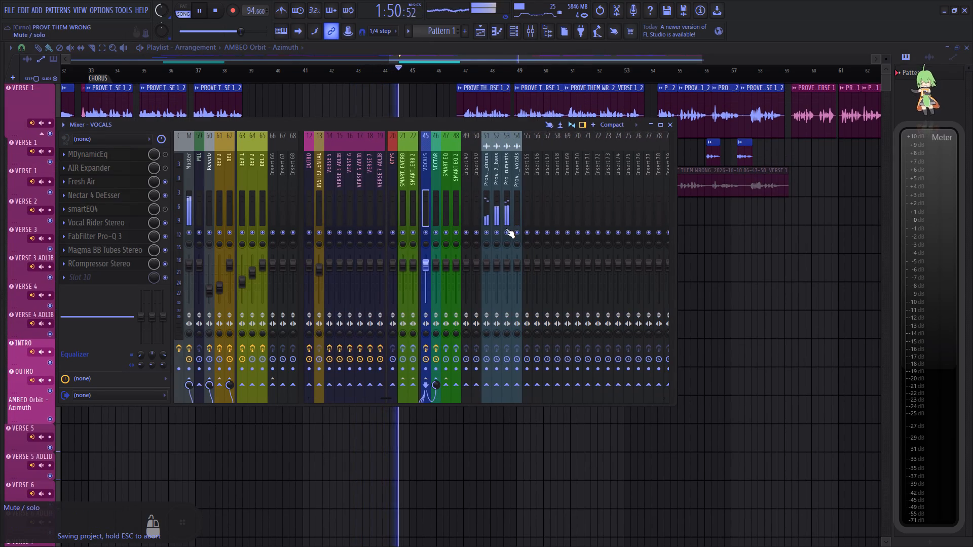
pyautogui.rightClick(505, 229)
pyautogui.rightClick(497, 233)
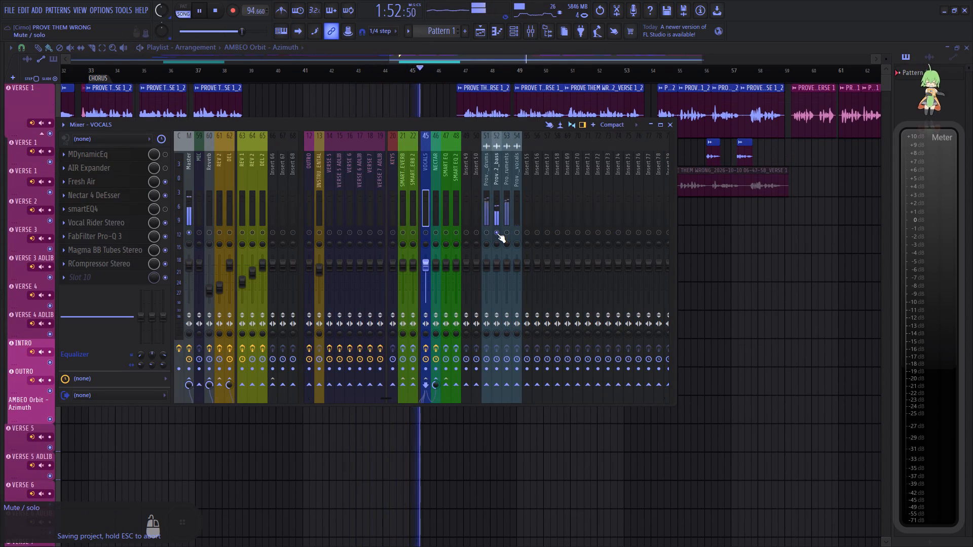
pyautogui.rightClick(490, 235)
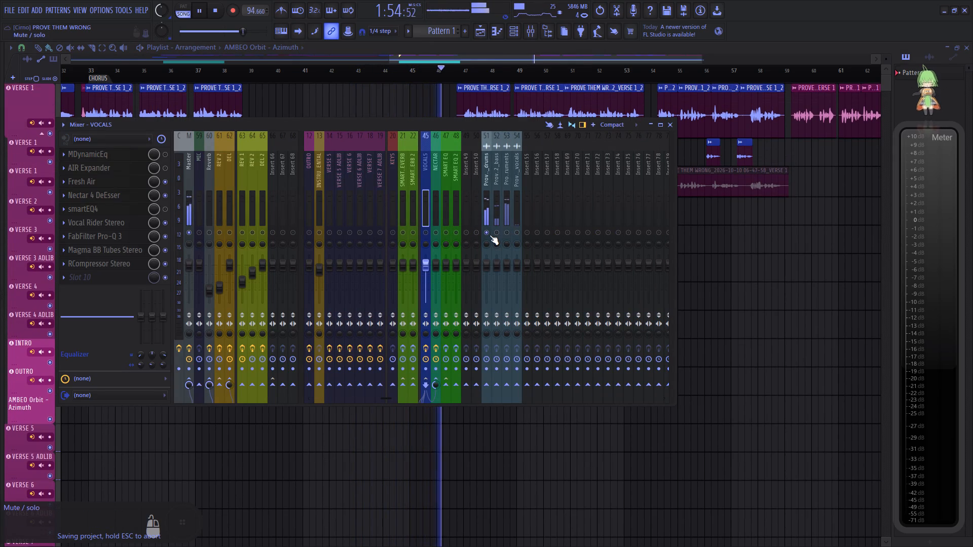
pyautogui.rightClick(490, 235)
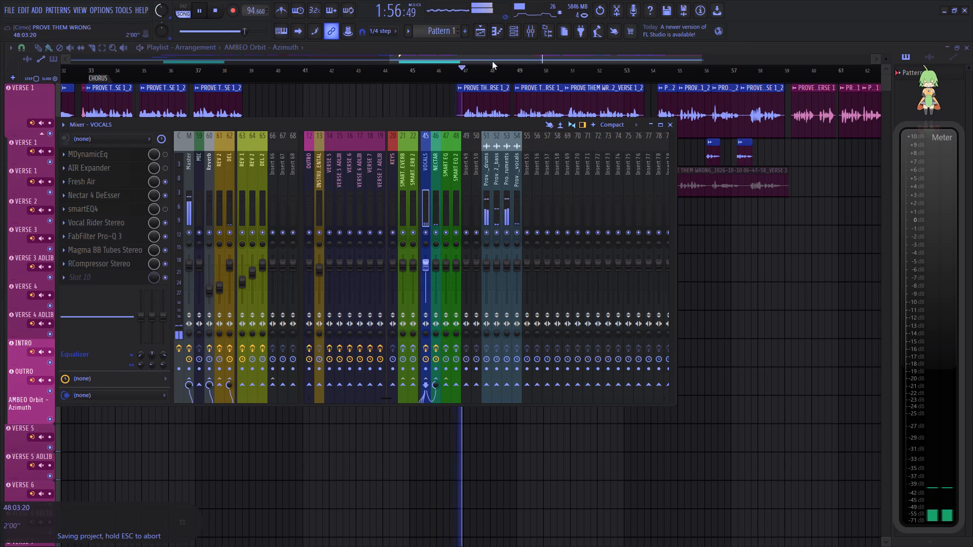
# Examine the vocal clips on the VERSE 1 and VERSE 2 tracks from bar 46 to the last clips during playback.
pyautogui.moveTo(485, 59); pyautogui.dragTo(521, 56)
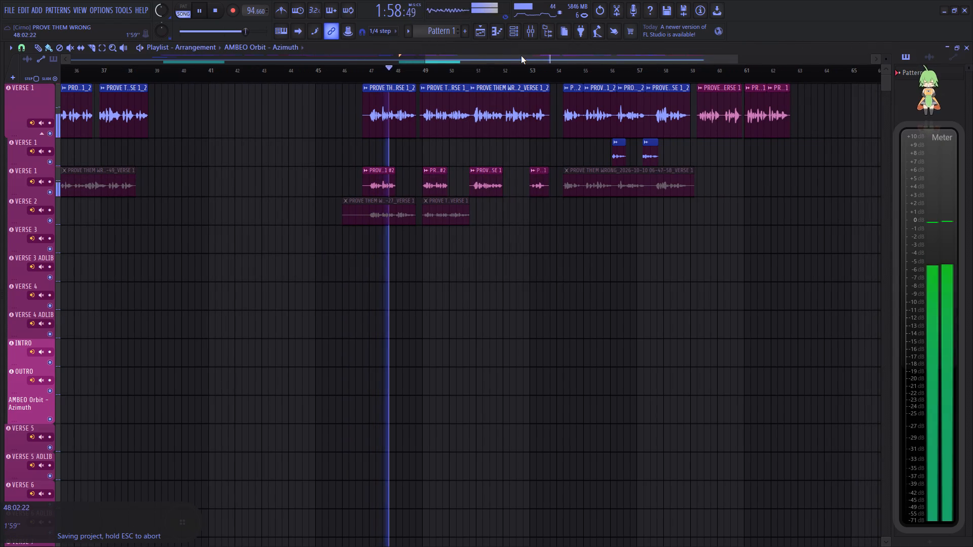
pyautogui.moveTo(516, 57); pyautogui.dragTo(528, 59)
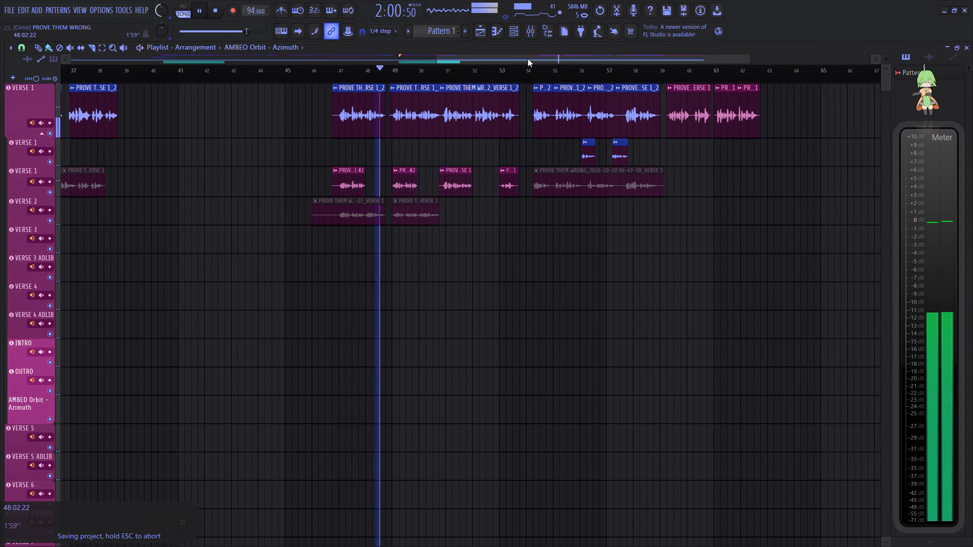
pyautogui.moveTo(527, 59); pyautogui.dragTo(543, 57)
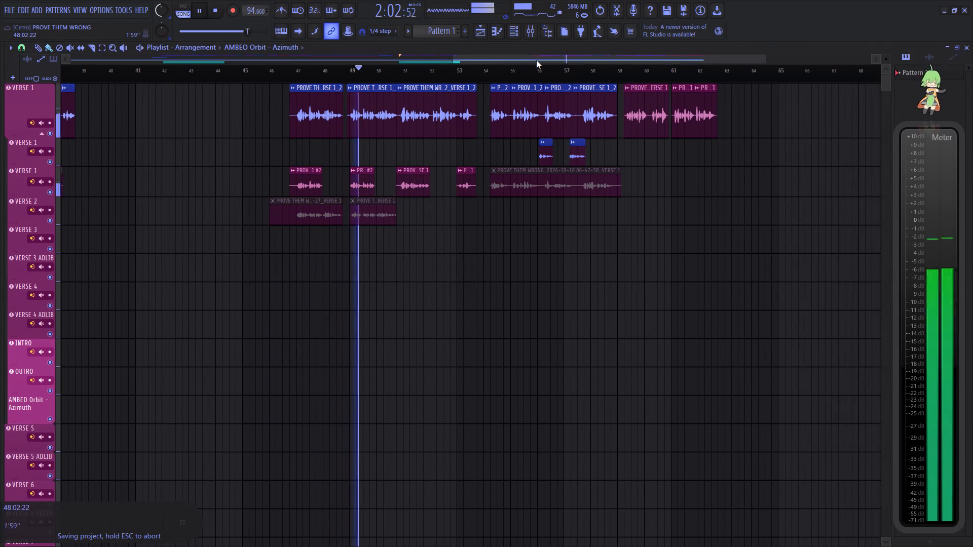
pyautogui.click(536, 60)
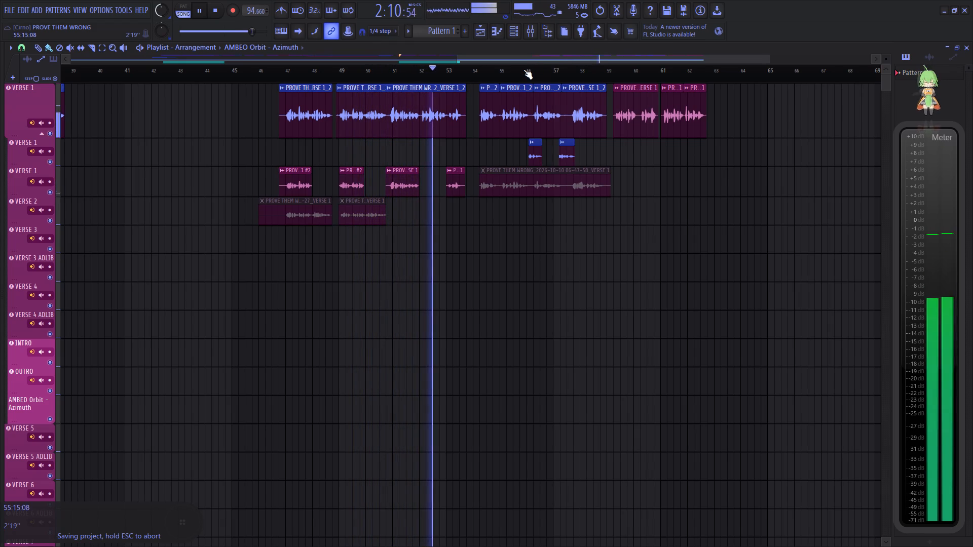
pyautogui.moveTo(505, 61); pyautogui.dragTo(528, 59)
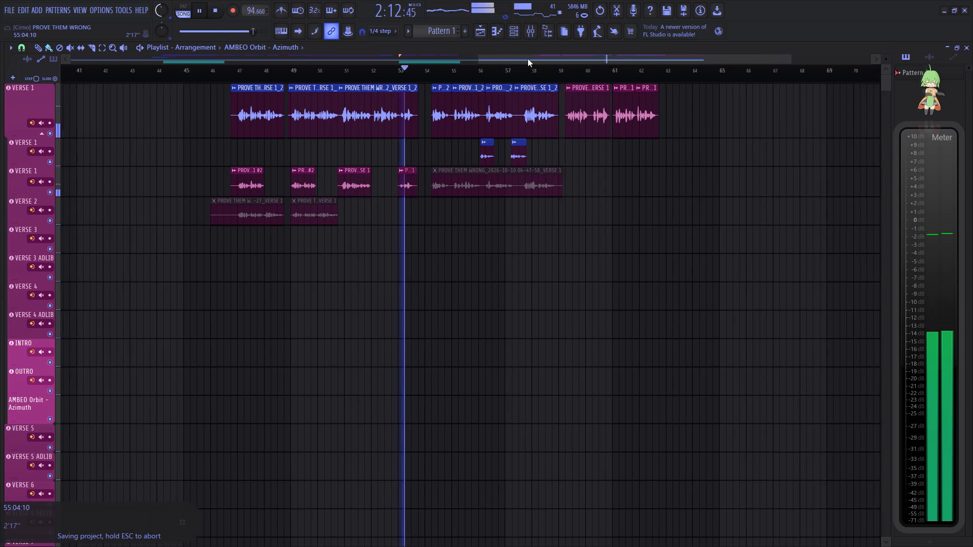
pyautogui.moveTo(528, 59); pyautogui.dragTo(544, 60)
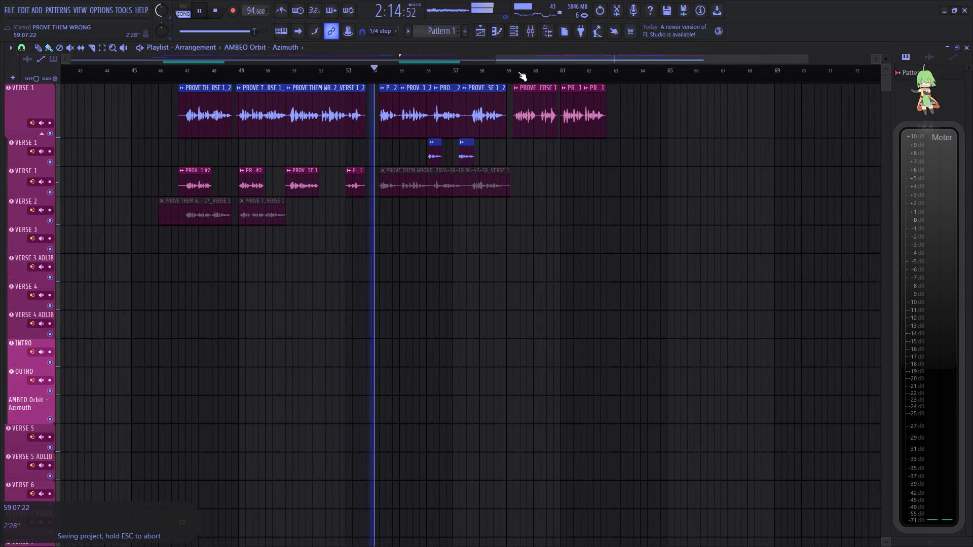
pyautogui.moveTo(512, 58); pyautogui.dragTo(525, 56)
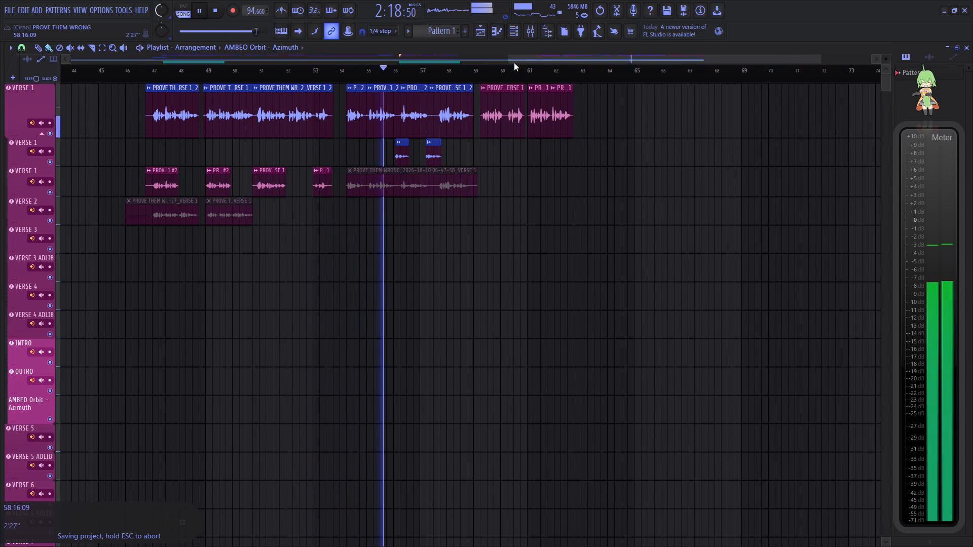
pyautogui.moveTo(523, 57); pyautogui.dragTo(533, 58)
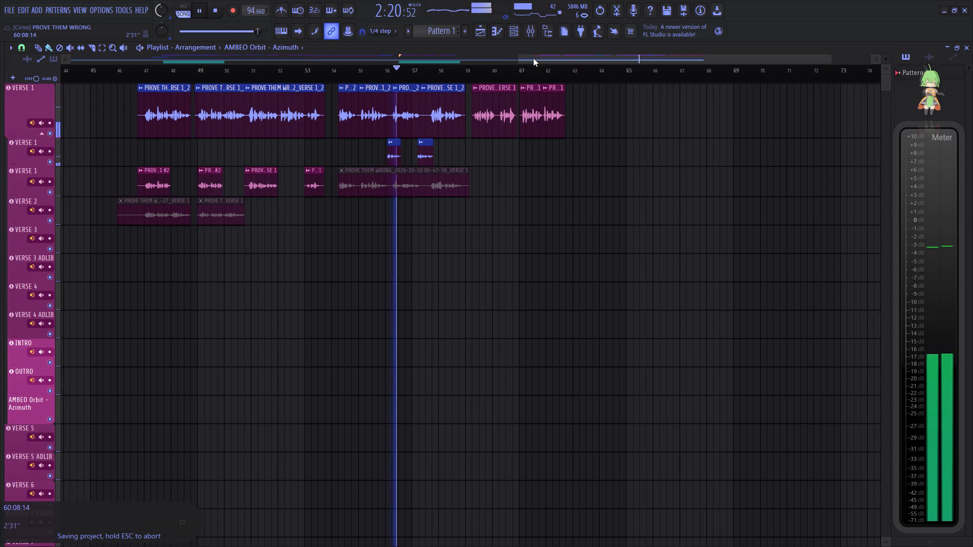
pyautogui.moveTo(533, 58); pyautogui.dragTo(550, 56)
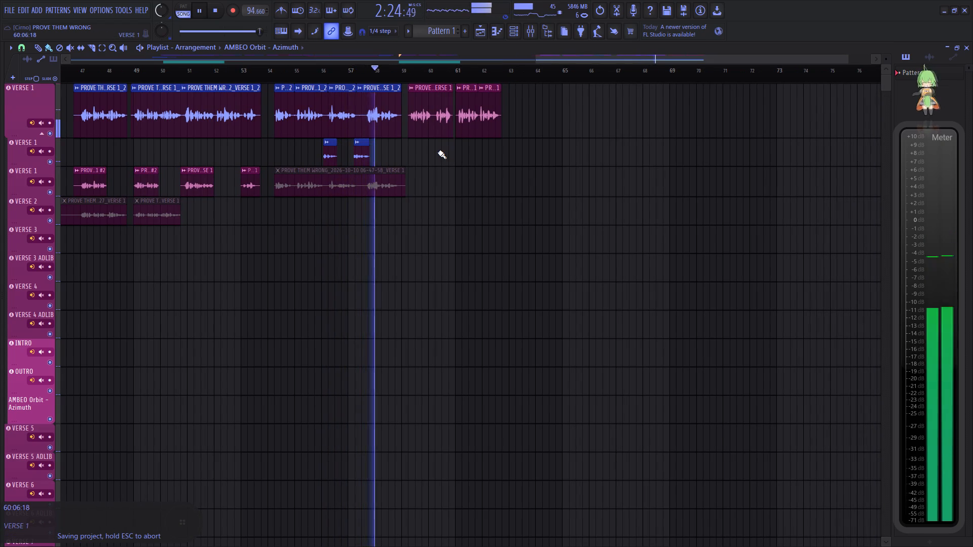
pyautogui.scroll(-2, 438, 152)
pyautogui.scroll(5, 438, 152)
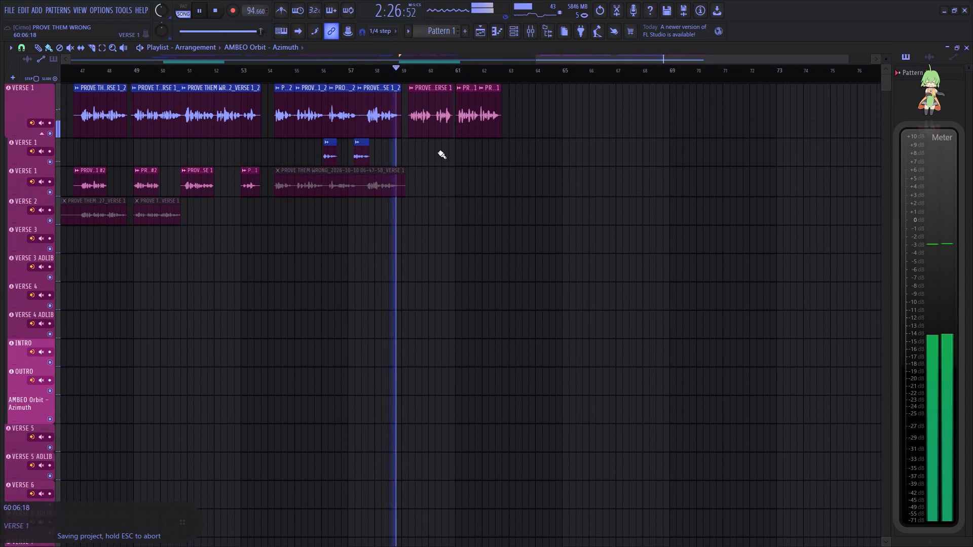
pyautogui.scroll(4, 438, 152)
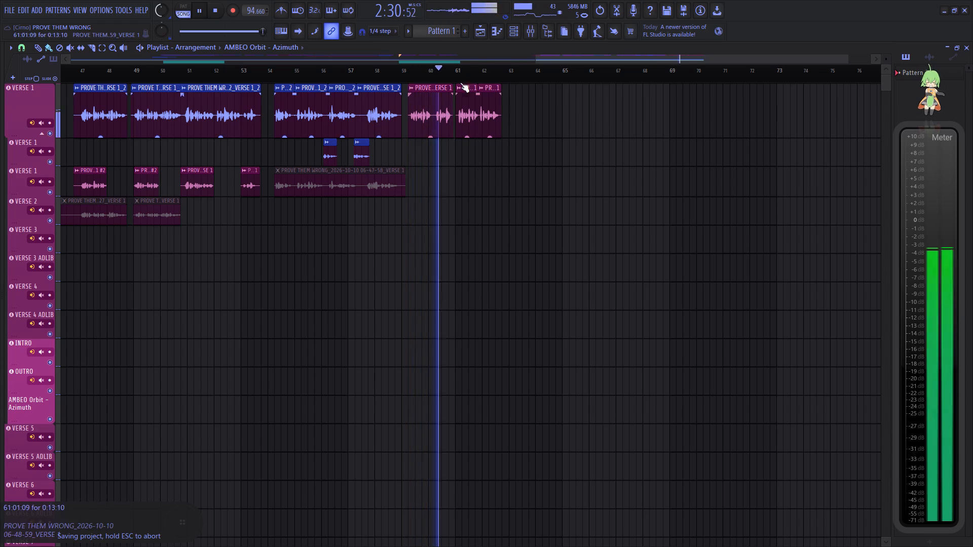
pyautogui.click(551, 61)
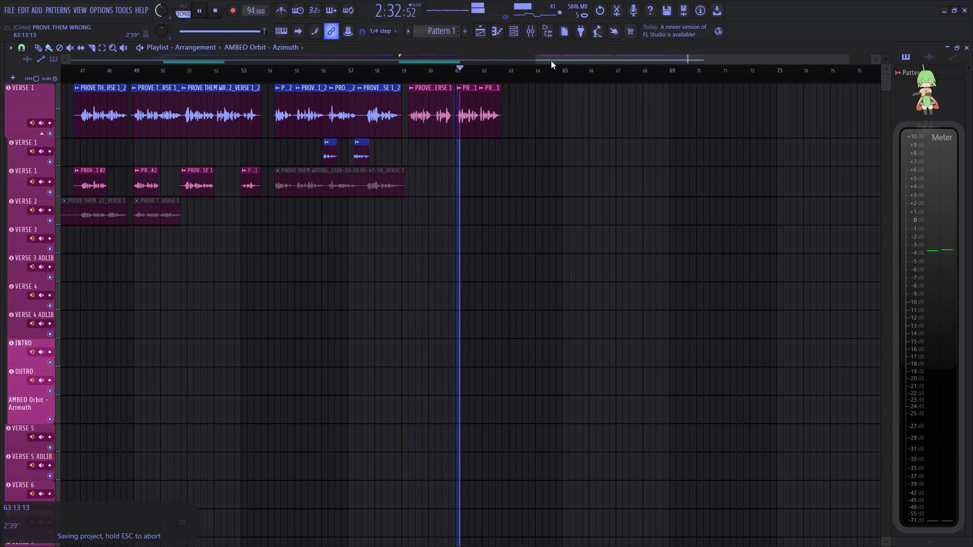
# Check the title, author and genre in the PROVE THEM WRONG project credits.
pyautogui.click(110, 15)
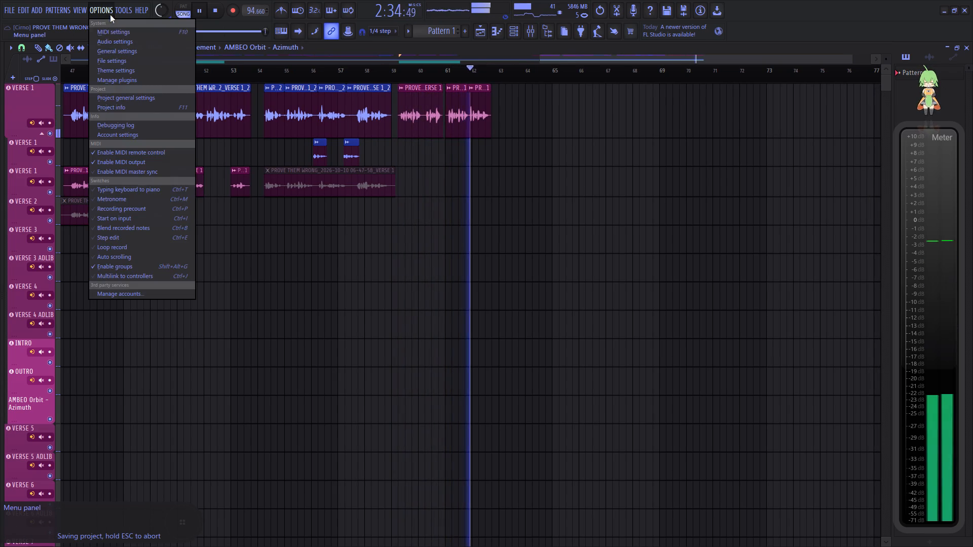
pyautogui.click(123, 41)
pyautogui.click(513, 68)
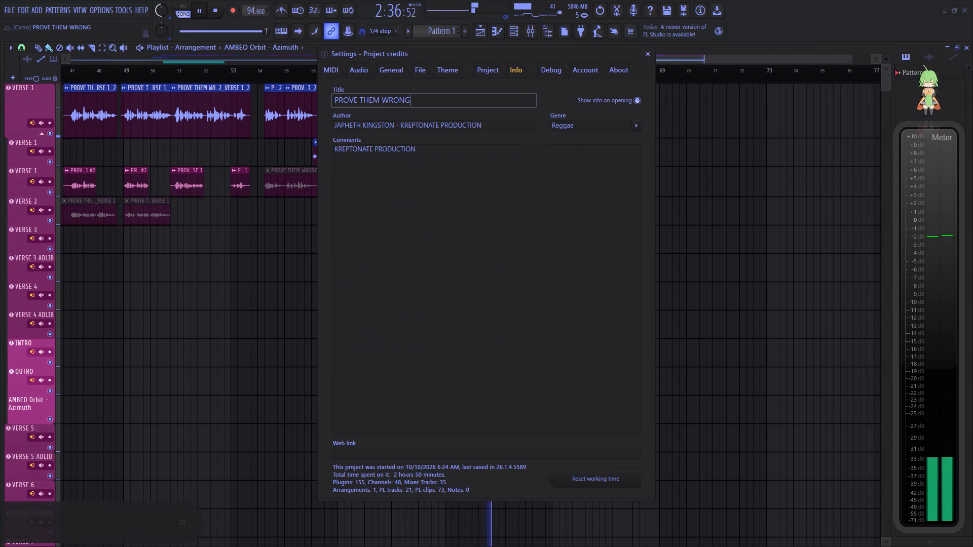
pyautogui.moveTo(577, 126); pyautogui.dragTo(539, 134)
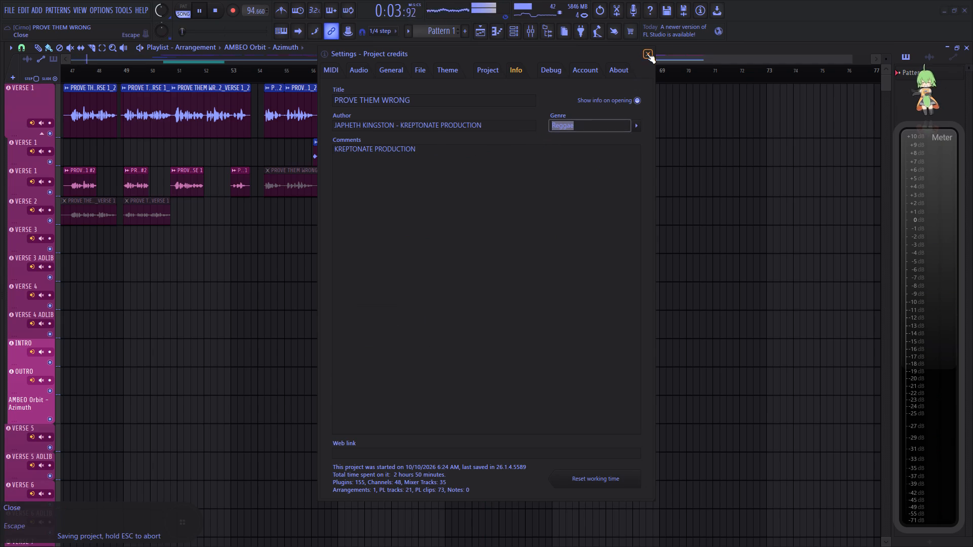
pyautogui.click(647, 54)
# Stop playback and open the recent project ESHINUTSA.flp, saving the changes to PROVE THEM WRONG and dismissing the missing plugin notice.
pyautogui.moveTo(590, 60); pyautogui.dragTo(0, 73)
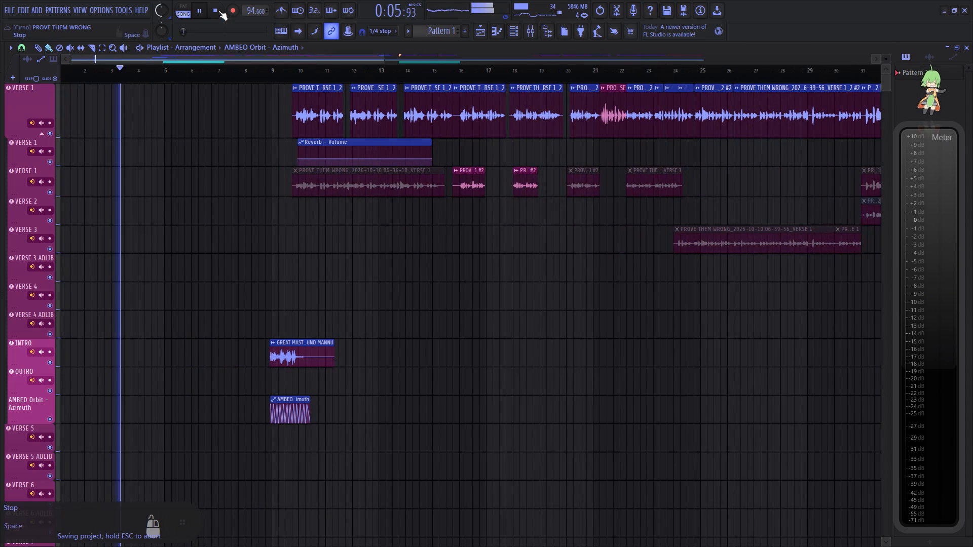
pyautogui.click(219, 10)
pyautogui.click(9, 12)
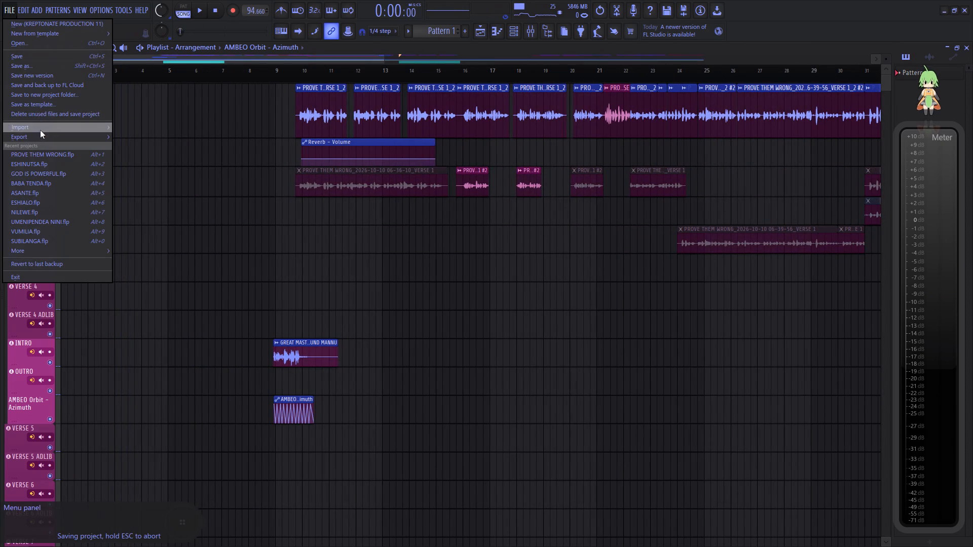
pyautogui.click(61, 162)
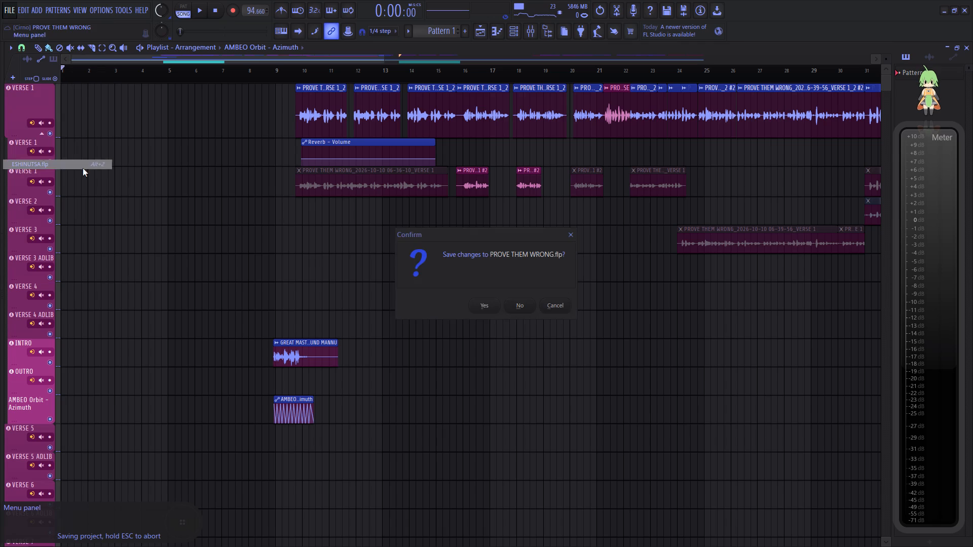
pyautogui.click(486, 306)
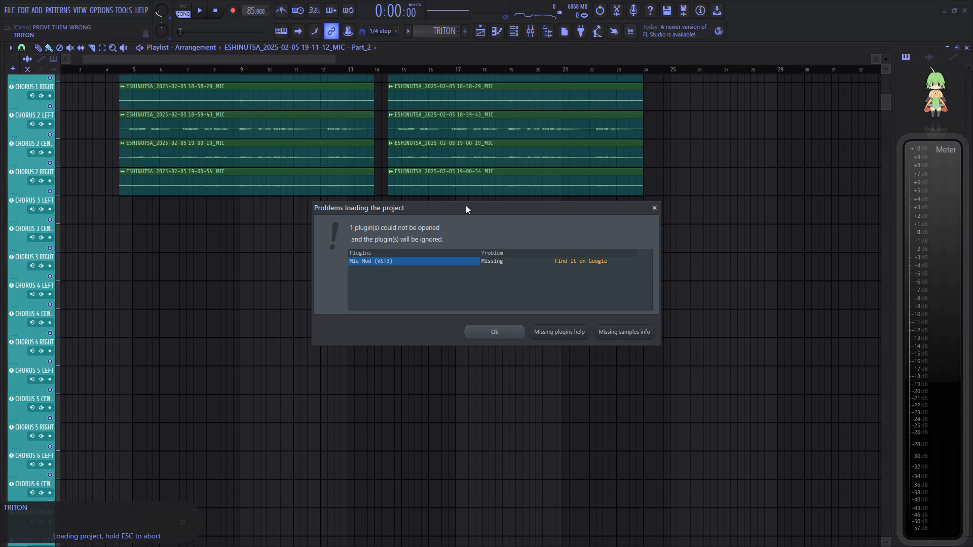
pyautogui.click(497, 332)
# Set the genre in the ESHINUTSA project credits to Reggae.
pyautogui.click(109, 12)
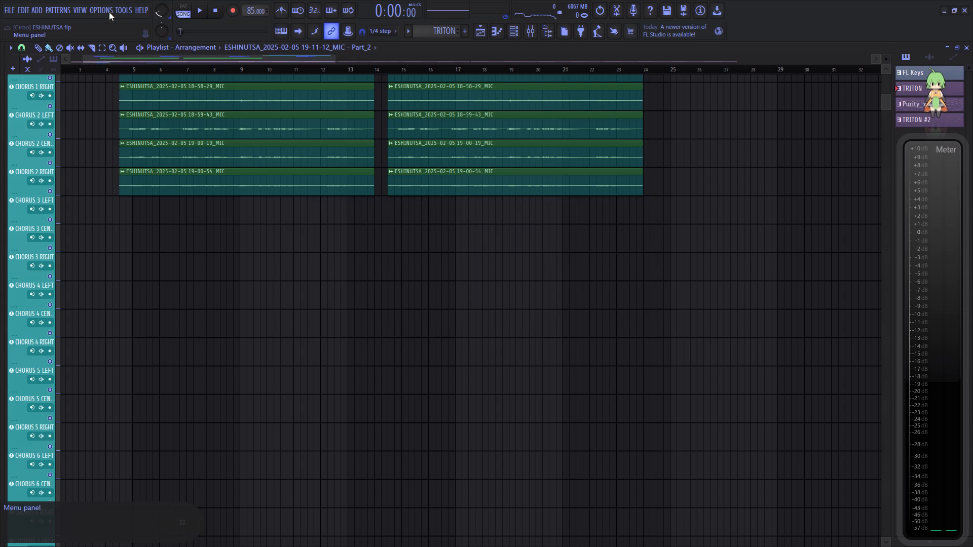
pyautogui.click(110, 50)
pyautogui.click(522, 71)
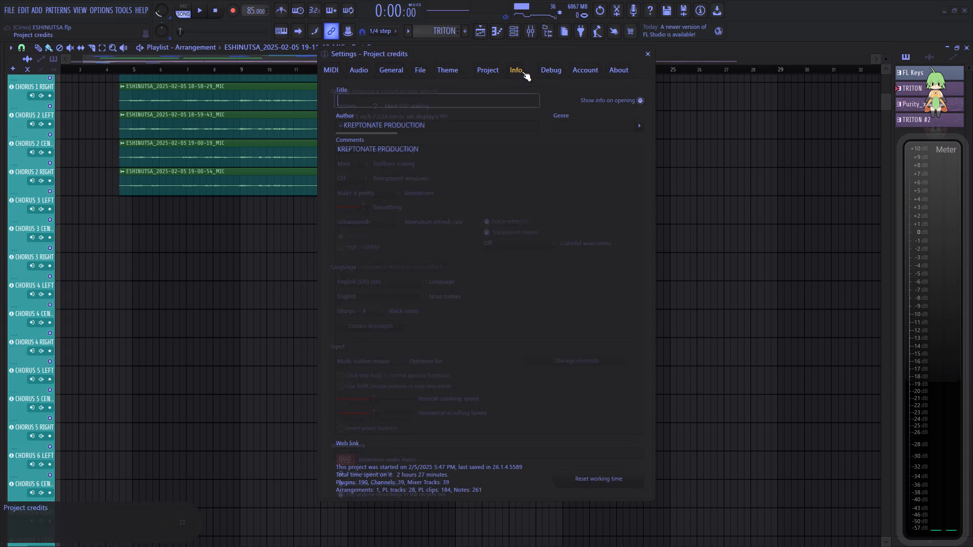
pyautogui.click(573, 122)
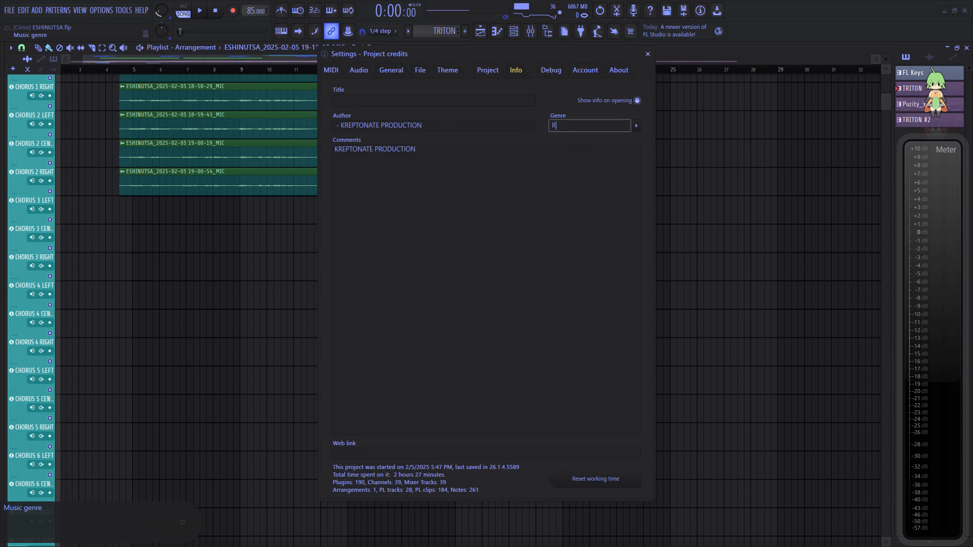
pyautogui.write('egg')
pyautogui.press('e')
pyautogui.press('BackSpace')
pyautogui.write('ae')
# Enter ESHINUTSA in capitals as the project title.
pyautogui.click(413, 100)
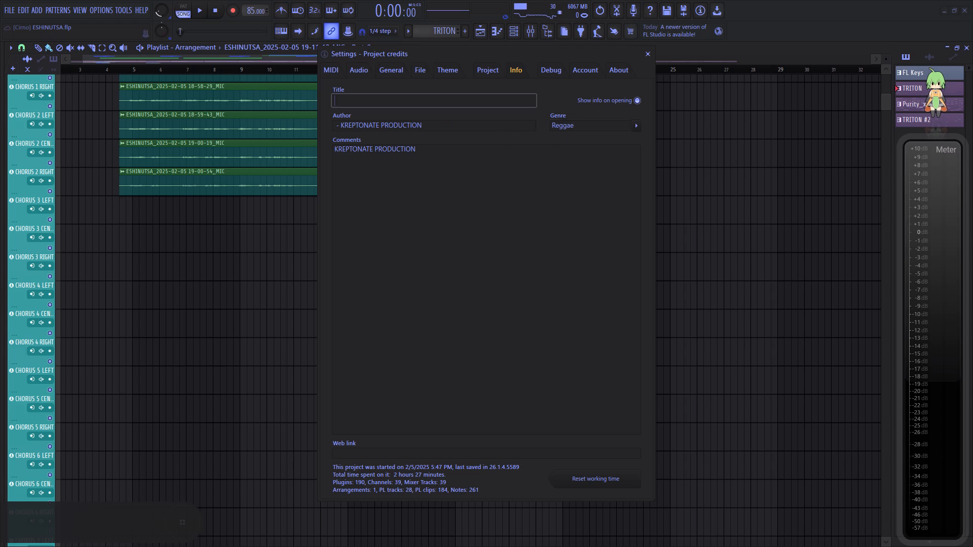
pyautogui.write('shinutsa')
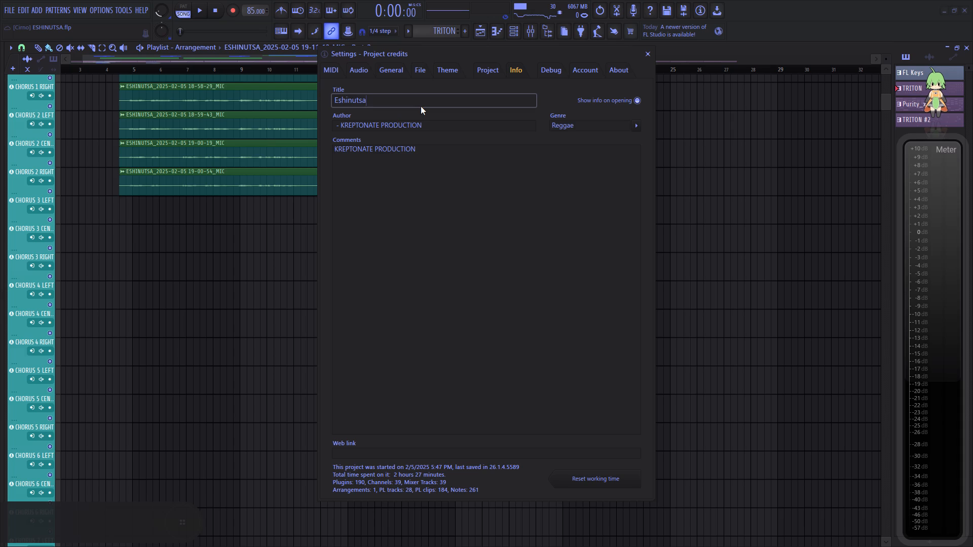
pyautogui.press('BackSpace')
pyautogui.press('BackSpace')
pyautogui.press('BackSpace')
pyautogui.press('BackSpace')
pyautogui.press('BackSpace')
pyautogui.press('BackSpace')
pyautogui.press('BackSpace')
pyautogui.press('BackSpace')
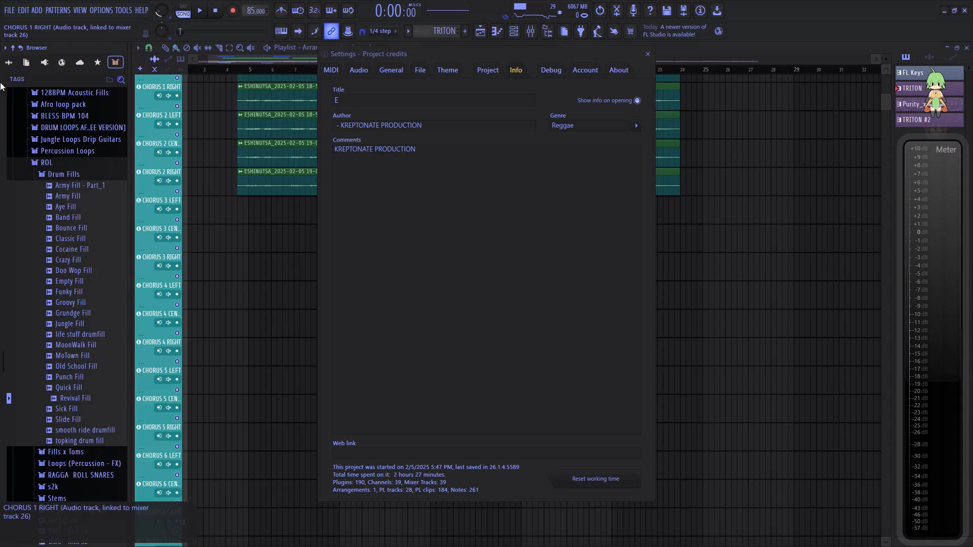
pyautogui.press('s')
pyautogui.write('HINU')
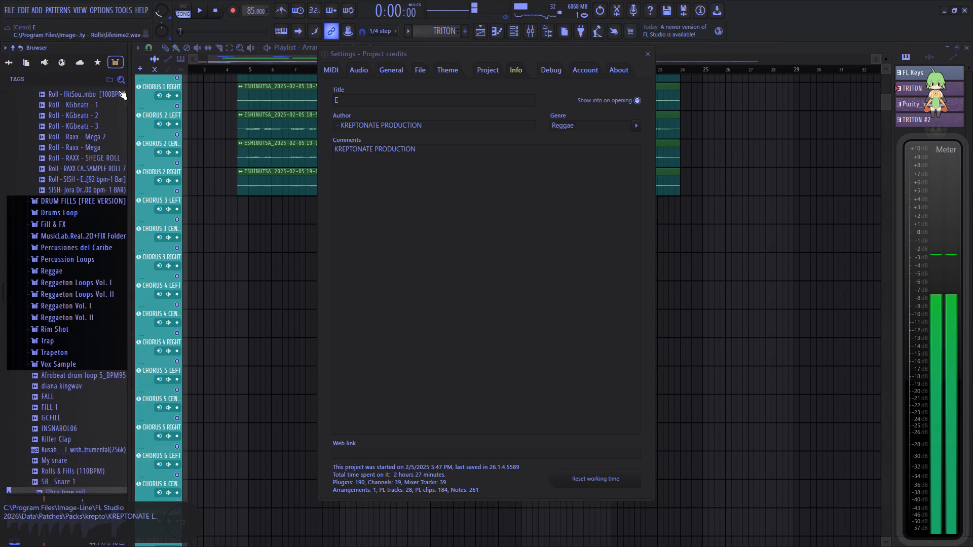
pyautogui.click(350, 102)
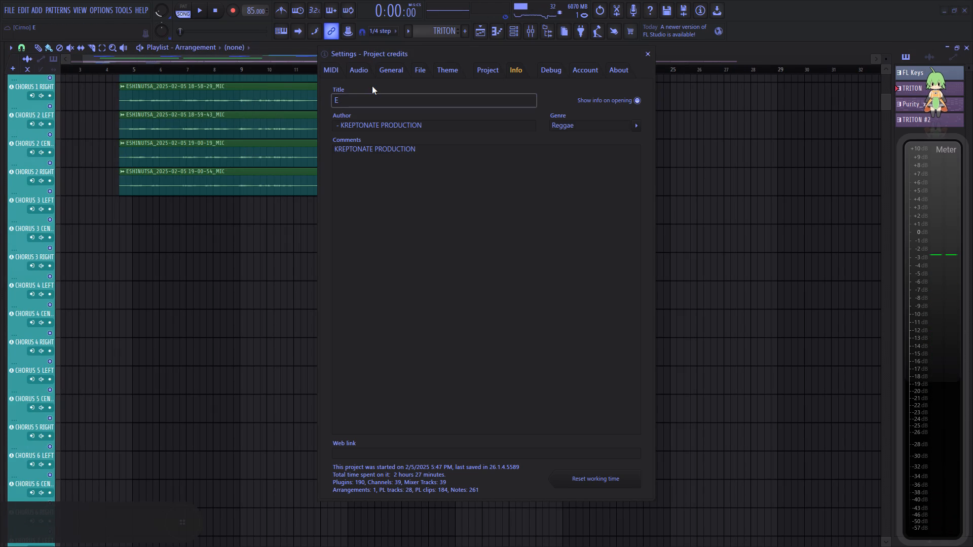
pyautogui.write('SHINUTSA')
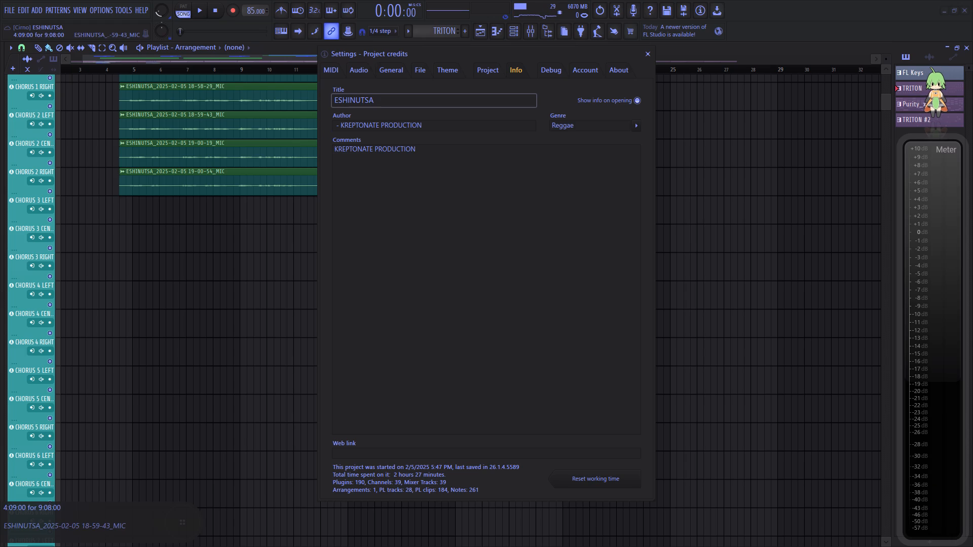
# Add the artist's name before "- KREPTONATE PRODUCTION" in the project's author credit and save the project.
pyautogui.click(333, 126)
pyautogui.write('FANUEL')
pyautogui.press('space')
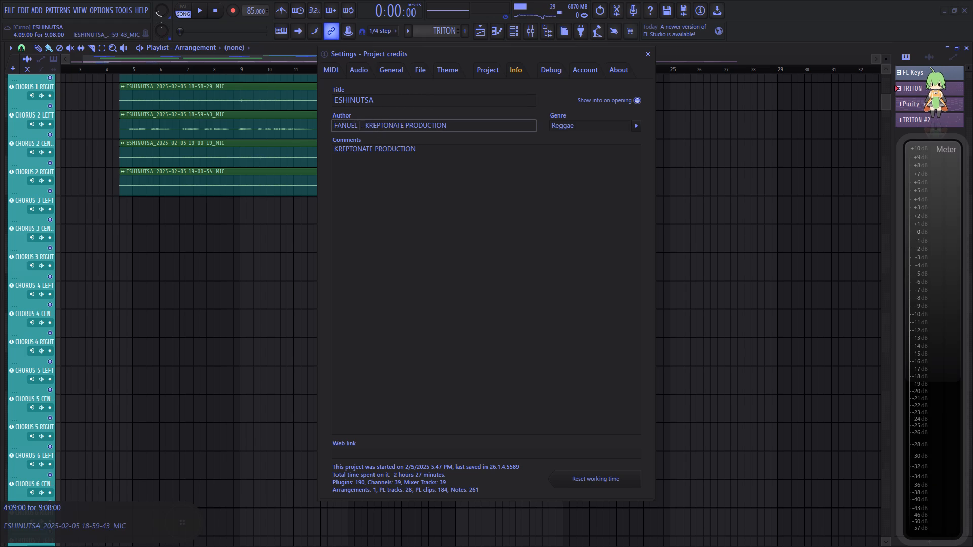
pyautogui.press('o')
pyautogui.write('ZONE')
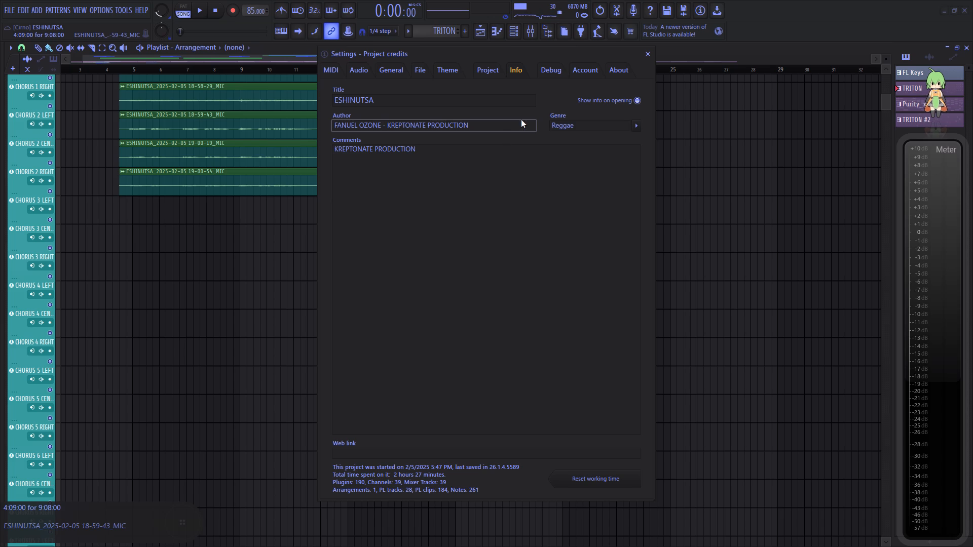
pyautogui.click(652, 58)
pyautogui.click(565, 56)
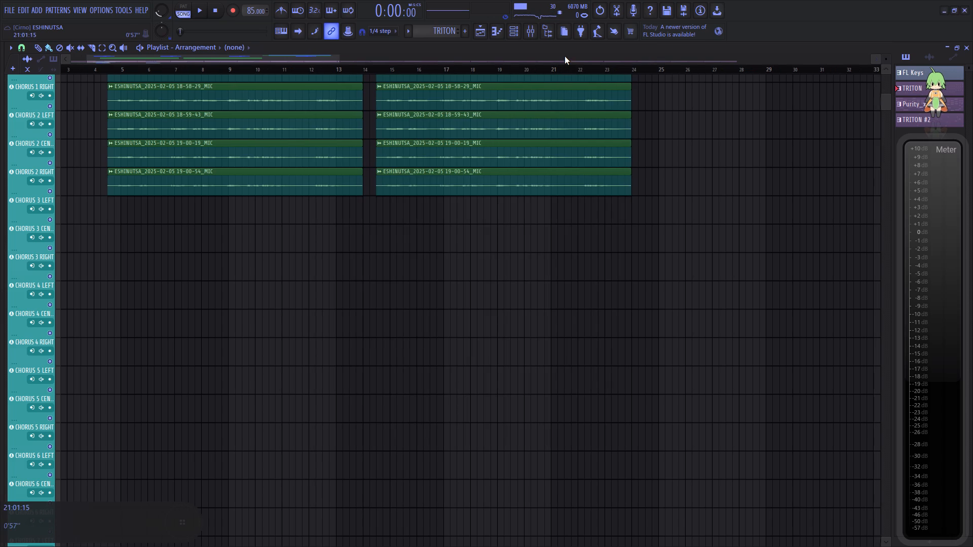
pyautogui.hotkey('ctrl', 's')
# Play the opening of the song and check the Master track in the mixer.
pyautogui.press('space')
pyautogui.click(534, 33)
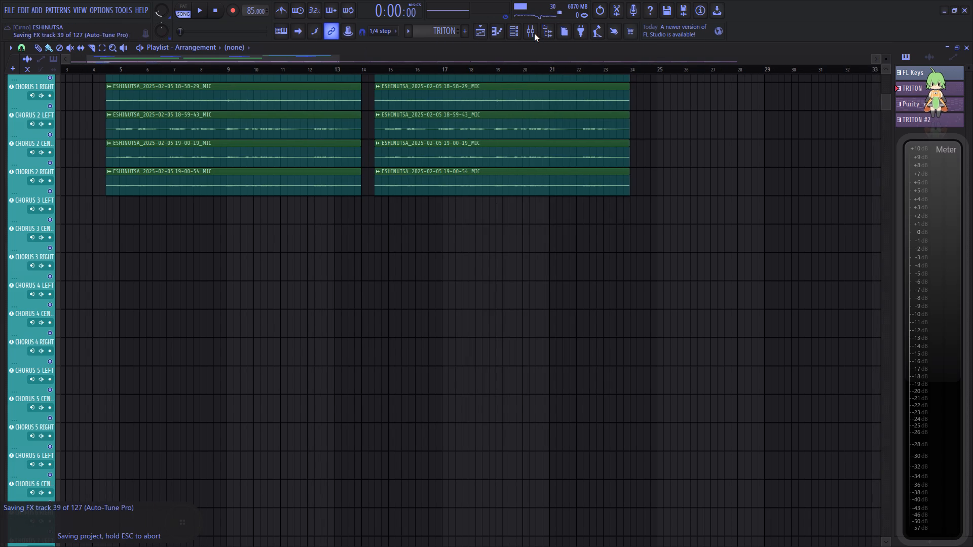
pyautogui.click(188, 206)
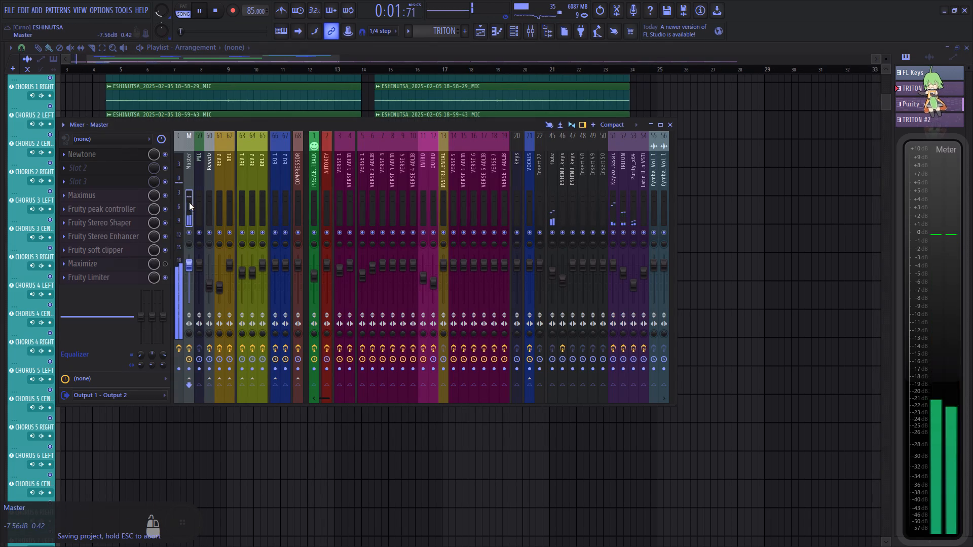
pyautogui.click(666, 126)
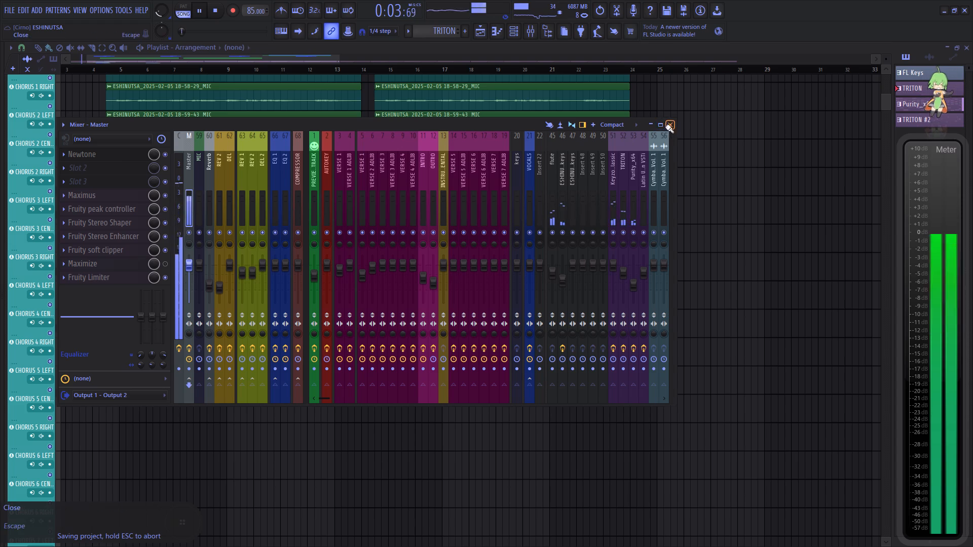
pyautogui.press('space')
# Reset the main volume to its default and save the project.
pyautogui.rightClick(159, 10)
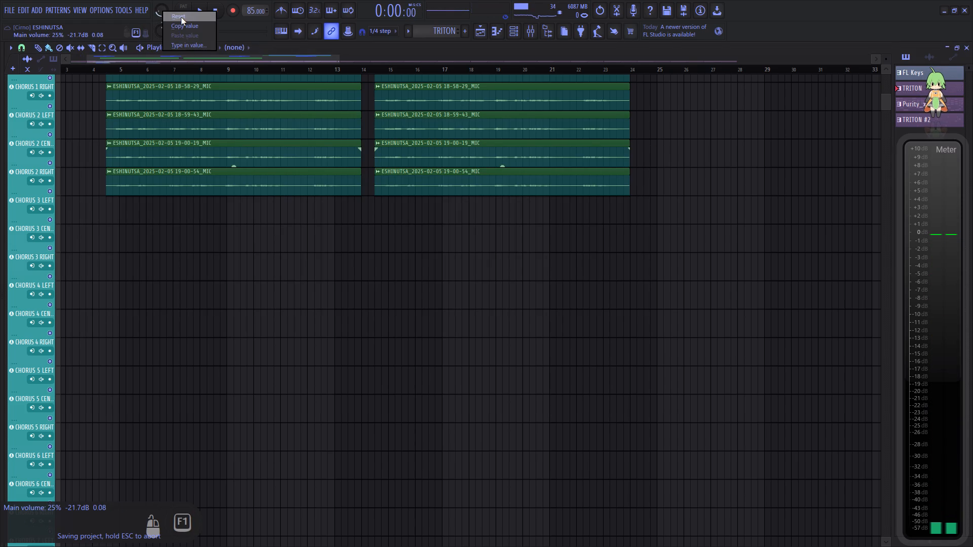
pyautogui.click(181, 17)
pyautogui.click(6, 6)
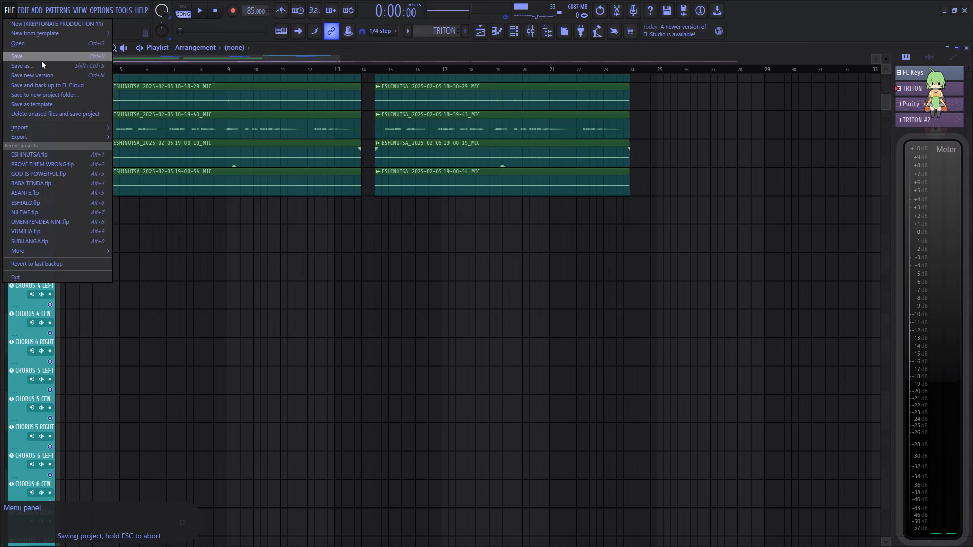
pyautogui.click(43, 60)
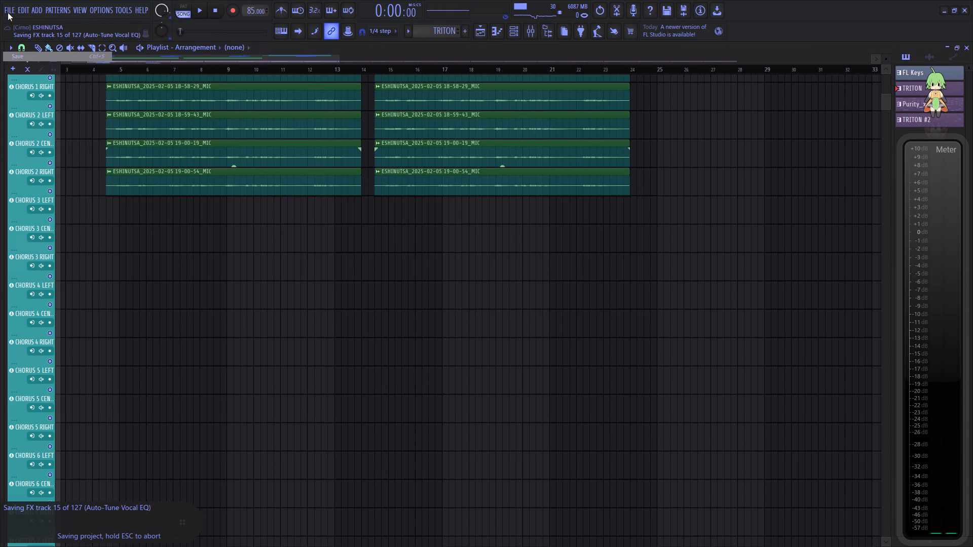
# Export the full song as ESHINUTSA.mp3 at 320 kbps into the ESHINUTSA project folder and start rendering.
pyautogui.click(8, 13)
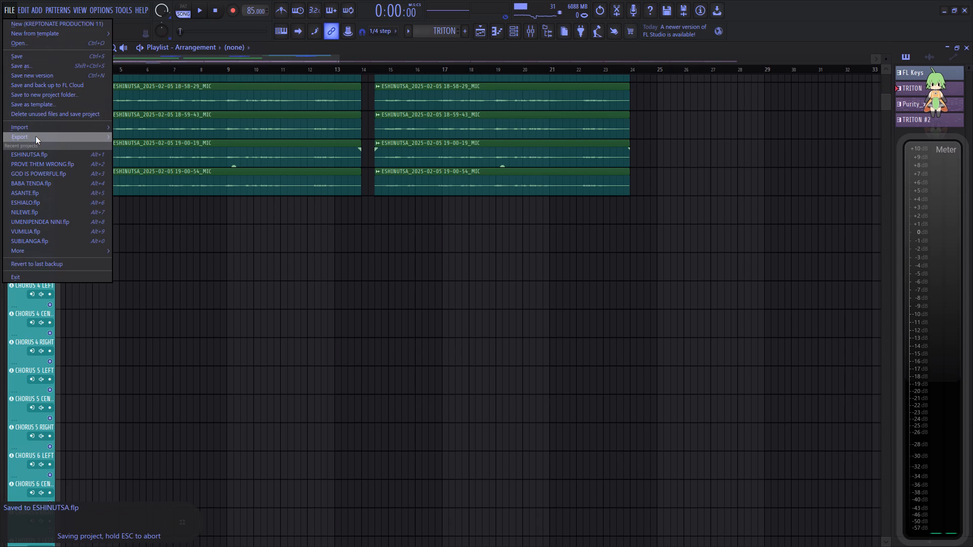
pyautogui.click(35, 136)
pyautogui.click(155, 152)
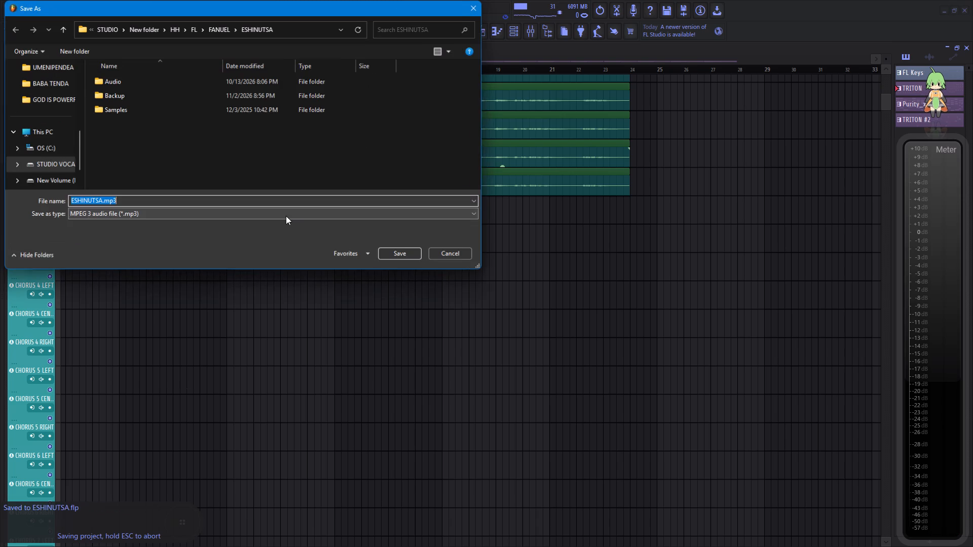
pyautogui.click(394, 255)
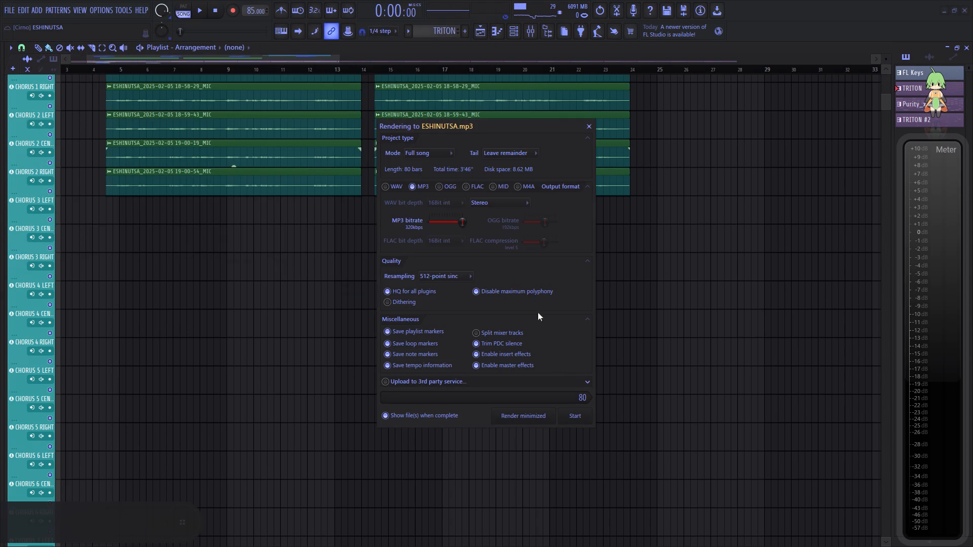
pyautogui.click(587, 420)
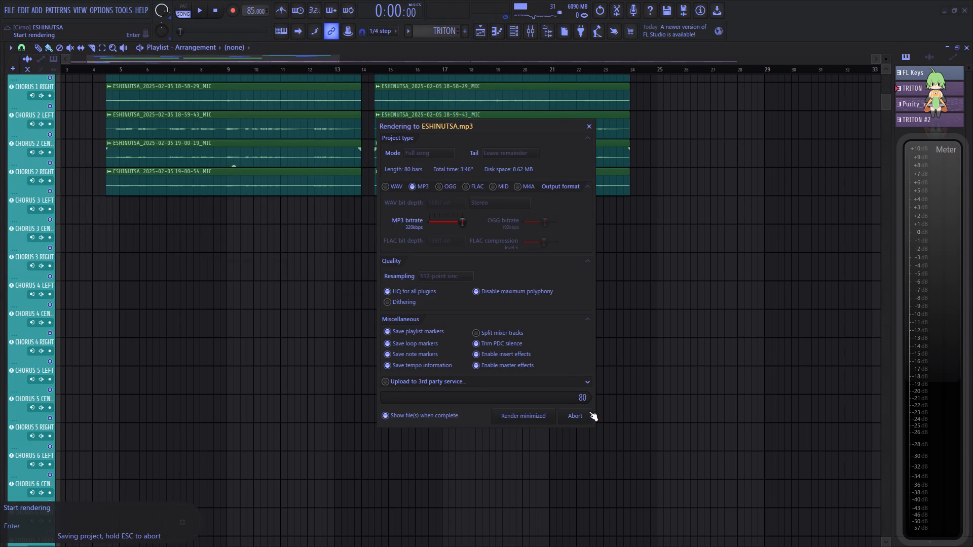
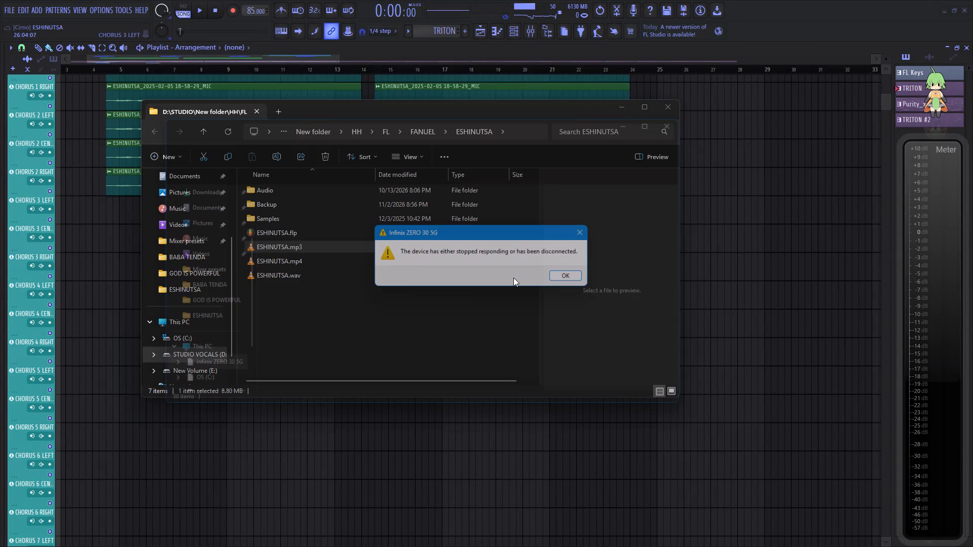
# Copy ESHINUTSA.mp3 from the project folder into the Music folder in the Infinix ZERO 30 5G's internal shared storage.
pyautogui.click(563, 273)
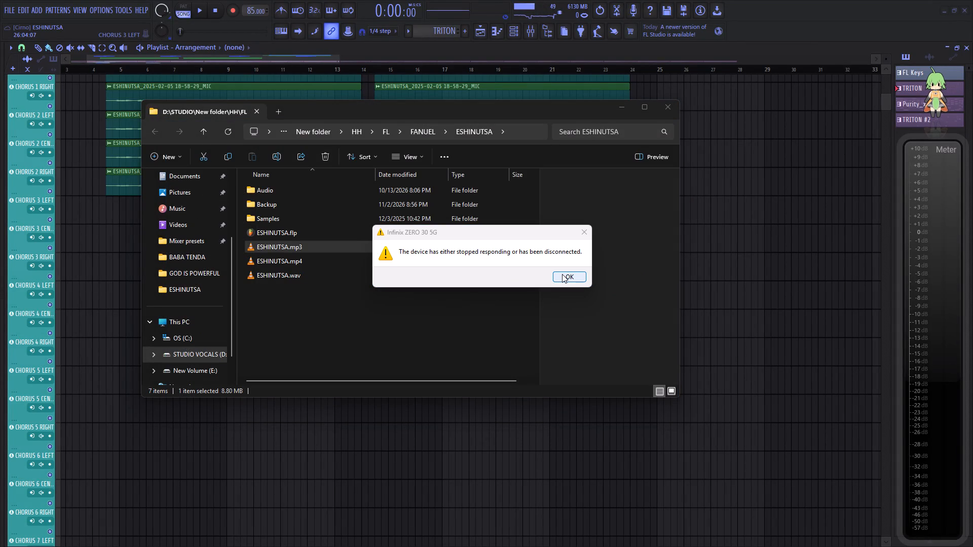
pyautogui.click(578, 280)
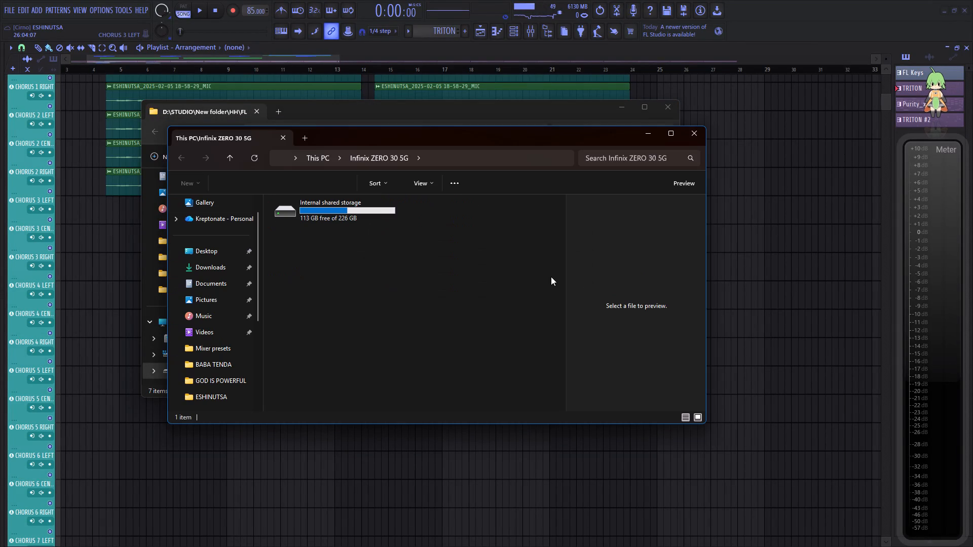
pyautogui.doubleClick(387, 210)
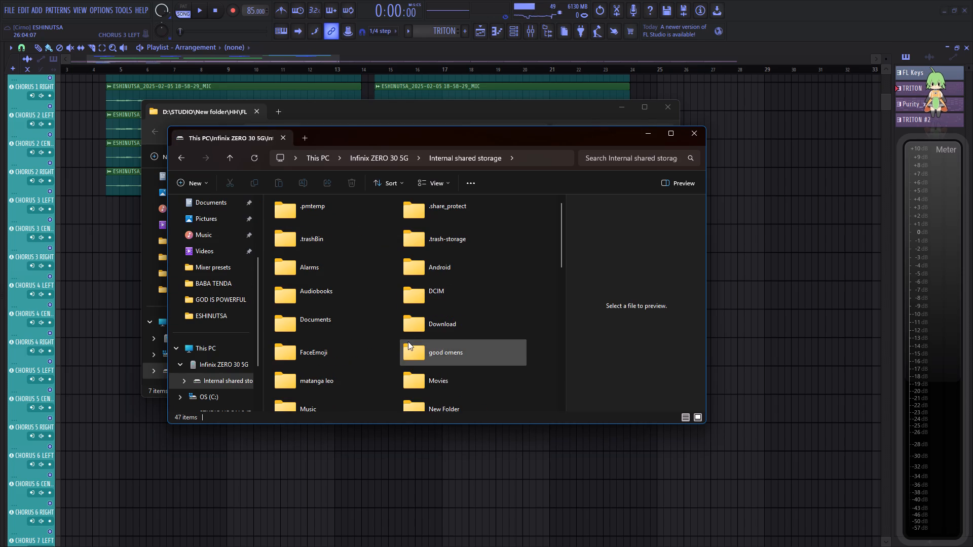
pyautogui.doubleClick(334, 405)
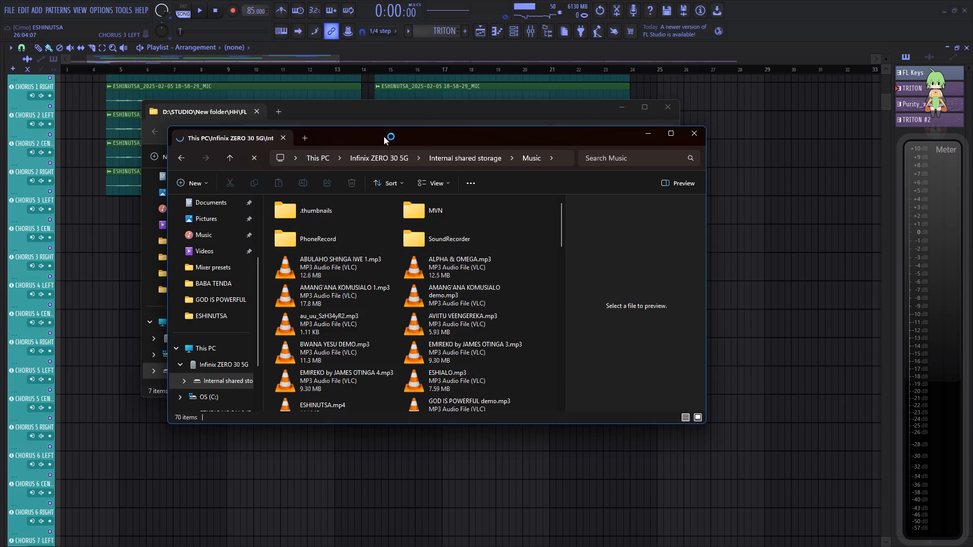
pyautogui.moveTo(384, 136); pyautogui.dragTo(528, 142)
pyautogui.moveTo(287, 248); pyautogui.dragTo(530, 300)
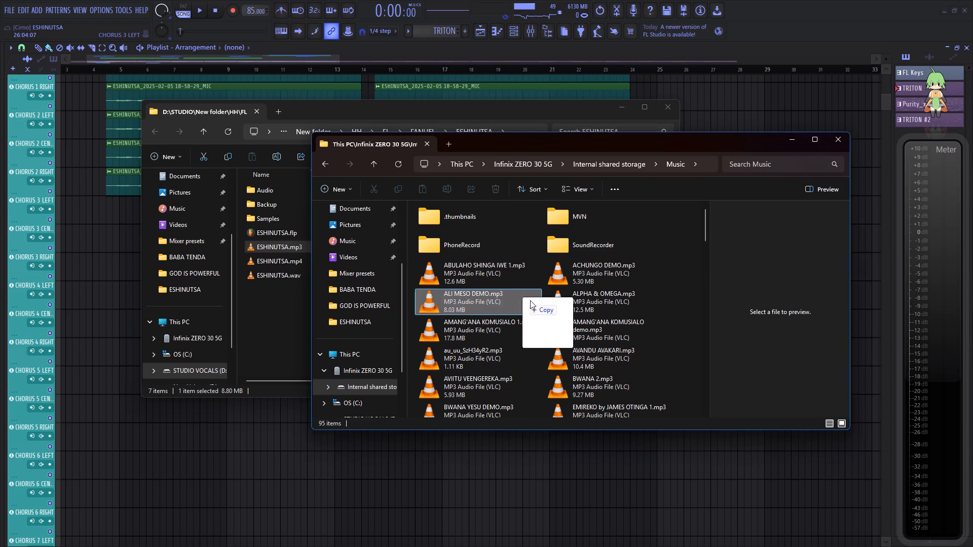
pyautogui.moveTo(530, 300); pyautogui.dragTo(670, 333)
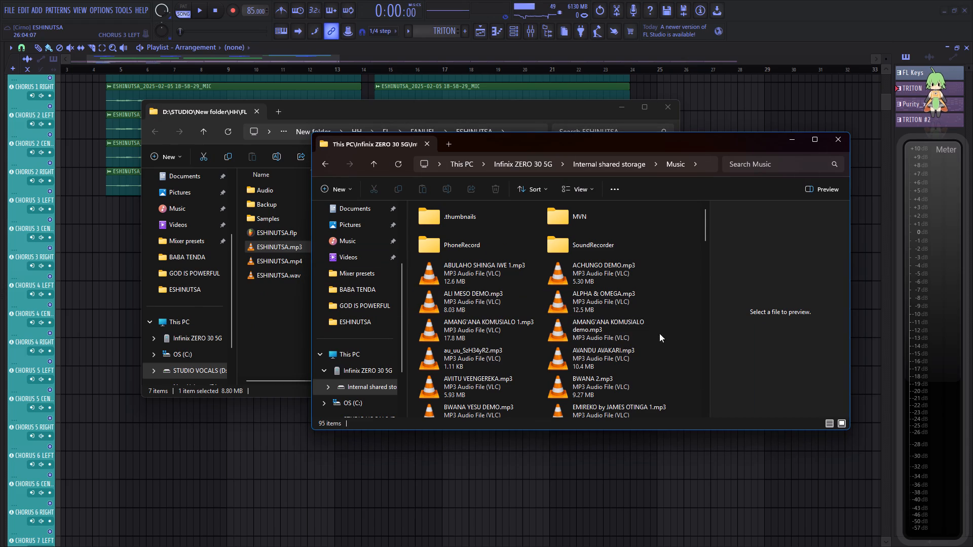
pyautogui.scroll(-20, 640, 330)
pyautogui.scroll(-20, 640, 330)
pyautogui.scroll(-1, 640, 330)
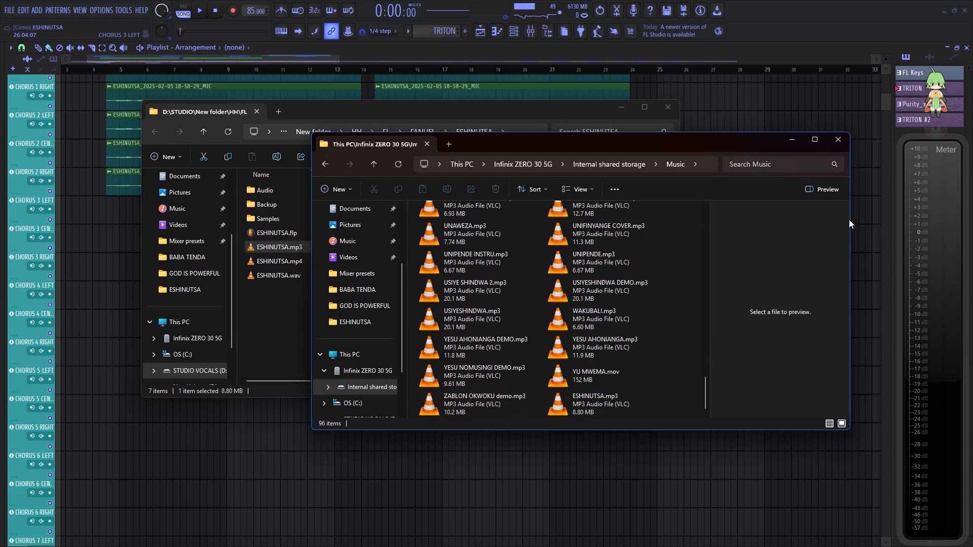
# Close the phone's Music folder and the ESHINUTSA project folder, dismissing any device message.
pyautogui.click(832, 140)
pyautogui.click(667, 110)
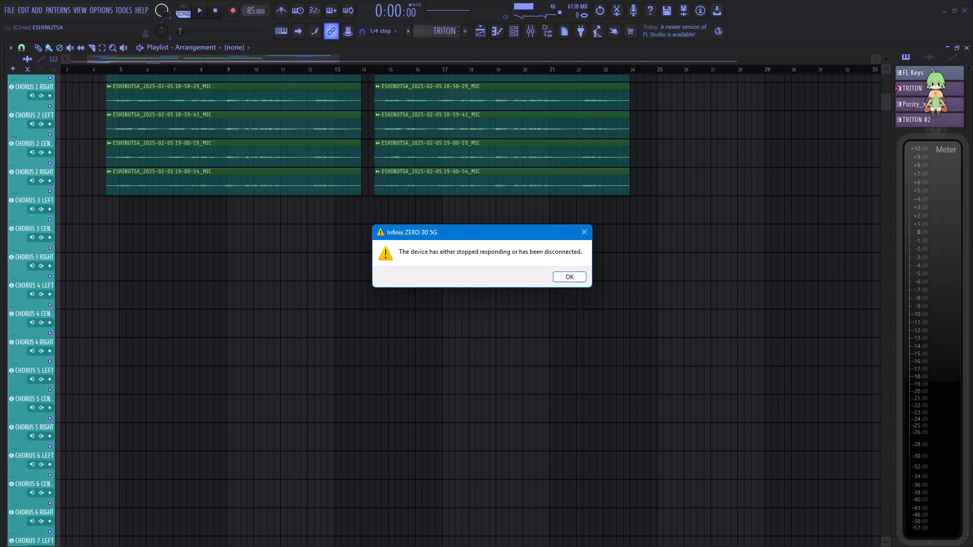
pyautogui.click(579, 275)
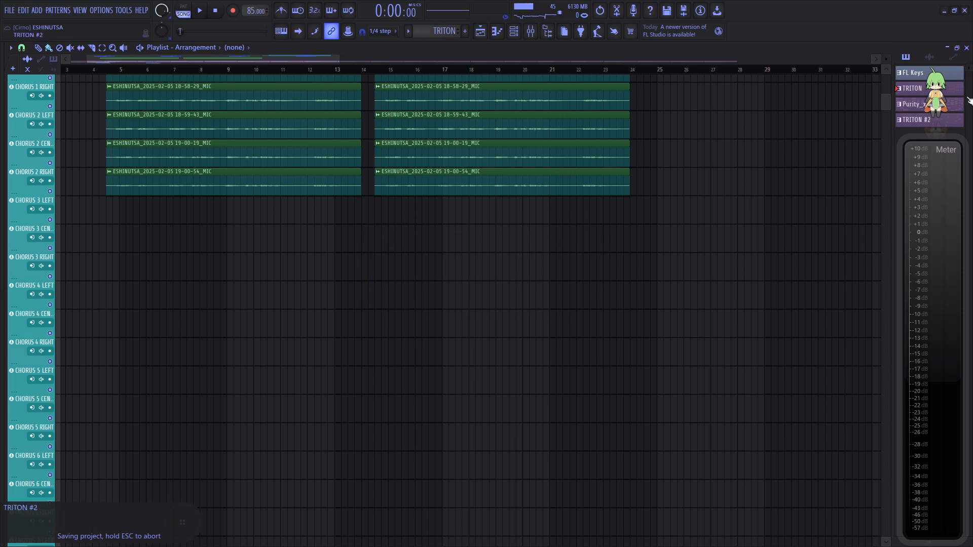
# Switch back to FL Studio and close it.
pyautogui.click(964, 12)
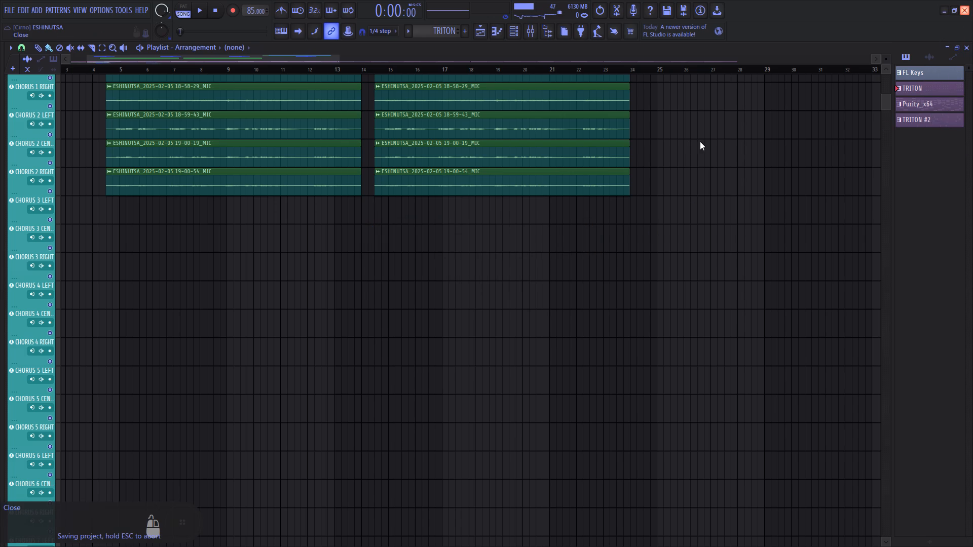